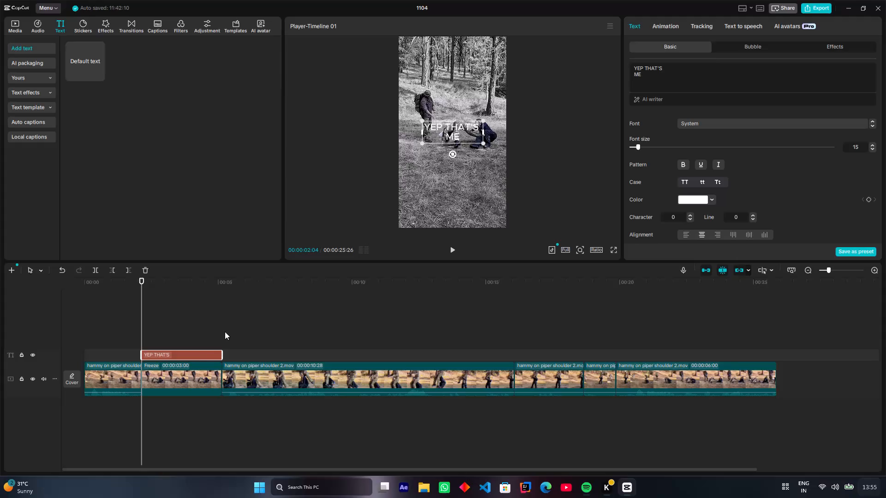
# Import yep-thats-me-you.mp3 from Downloads and add it to the timeline at the start of the freeze frame, 00:00:02:04.
pyautogui.click(195, 351)
pyautogui.click(11, 23)
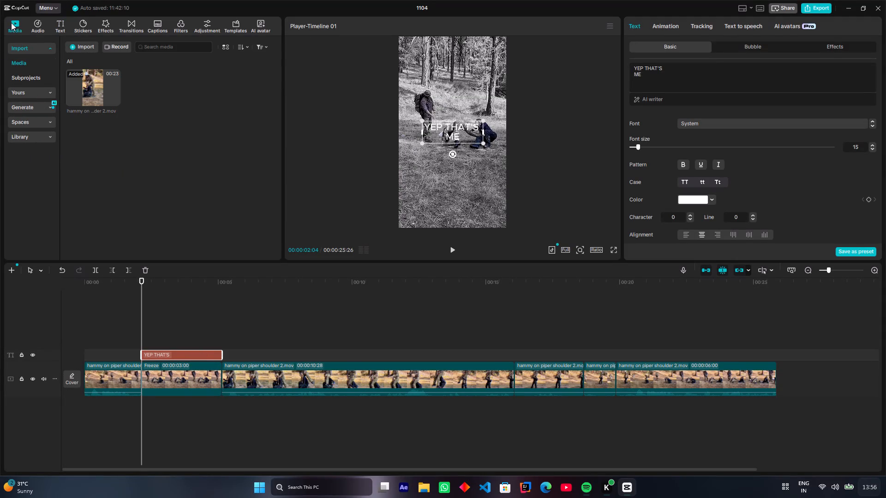
pyautogui.doubleClick(120, 181)
pyautogui.click(82, 50)
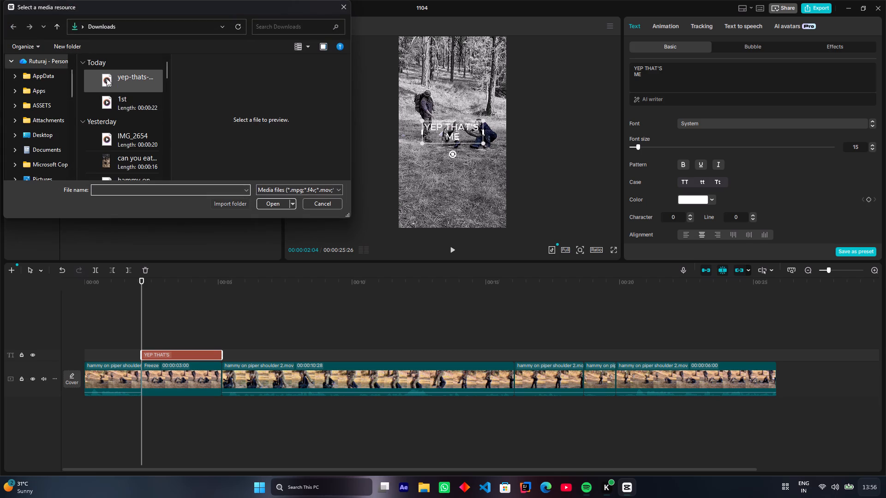
pyautogui.doubleClick(110, 82)
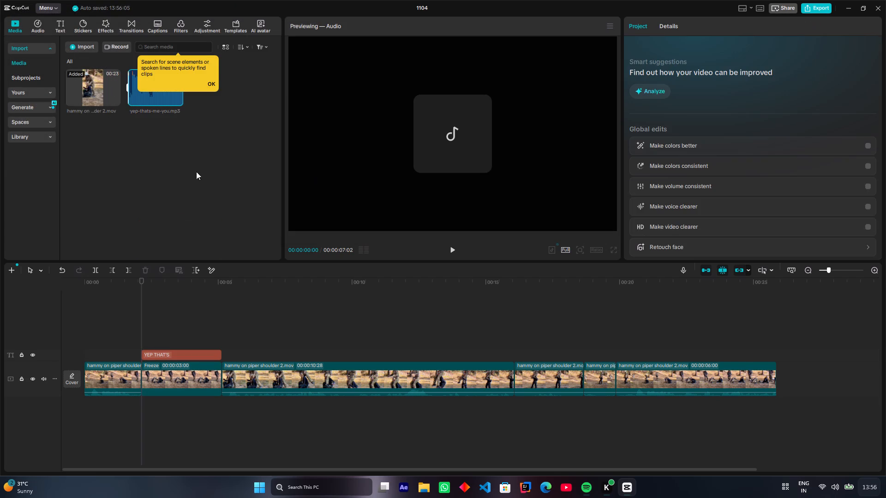
pyautogui.doubleClick(153, 101)
pyautogui.click(176, 100)
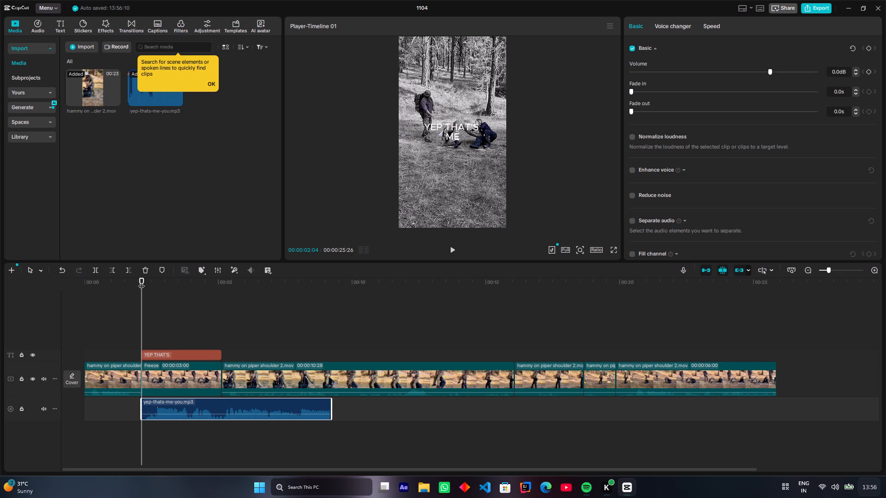
# Play the opening with the new audio and shift the audio clip about 1.5 seconds earlier on its track.
pyautogui.moveTo(141, 281); pyautogui.dragTo(69, 305)
pyautogui.press('space')
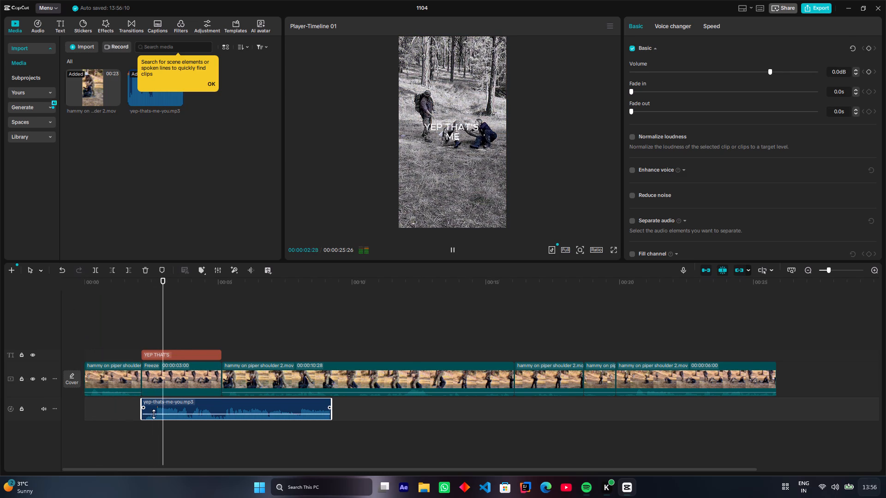
pyautogui.press('space')
pyautogui.moveTo(218, 404); pyautogui.dragTo(178, 407)
# Play from the start to 00:00:06:15 and extend the freeze frame to that point, making it 00:00:04:11 long.
pyautogui.moveTo(168, 279); pyautogui.dragTo(43, 320)
pyautogui.press('space')
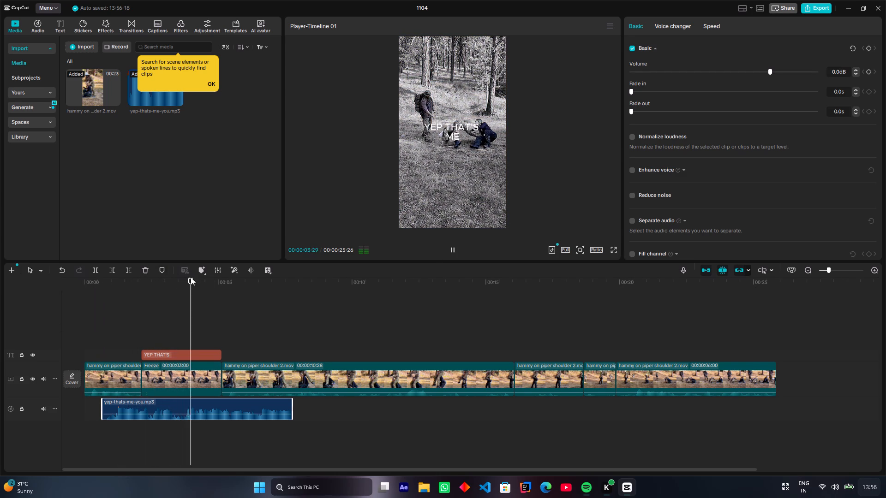
pyautogui.moveTo(191, 277); pyautogui.dragTo(21, 285)
pyautogui.press('space')
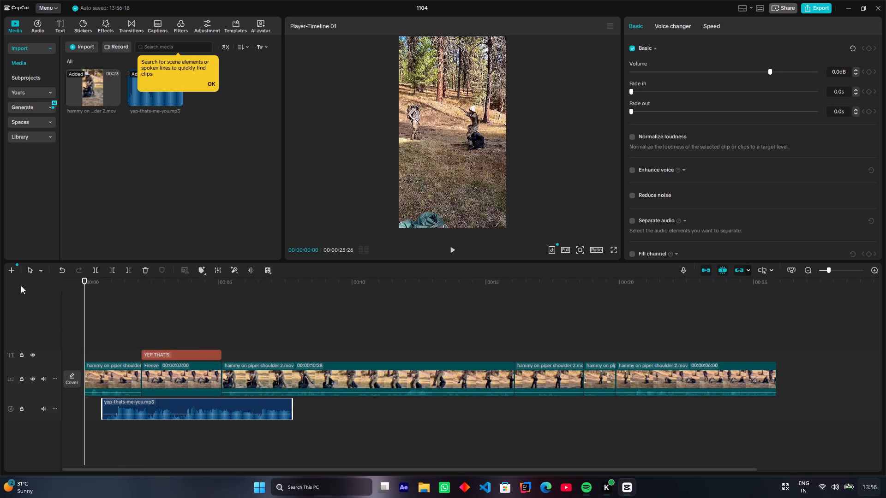
pyautogui.press('space')
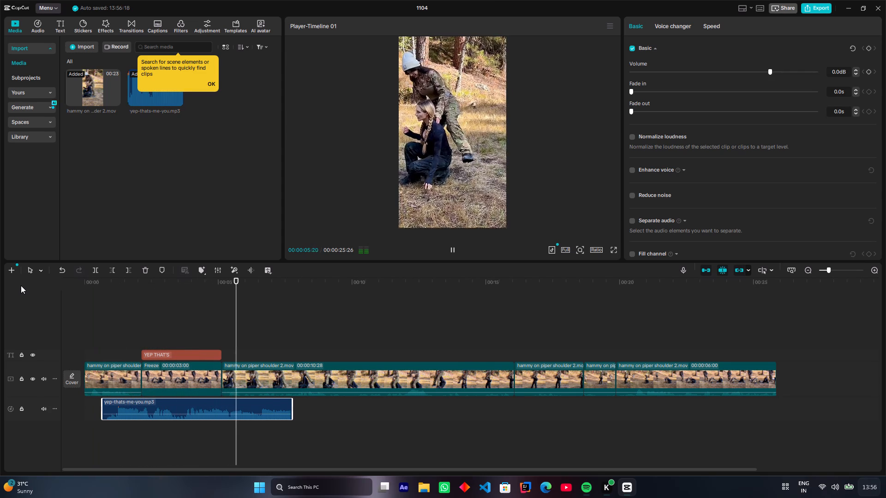
pyautogui.press('space')
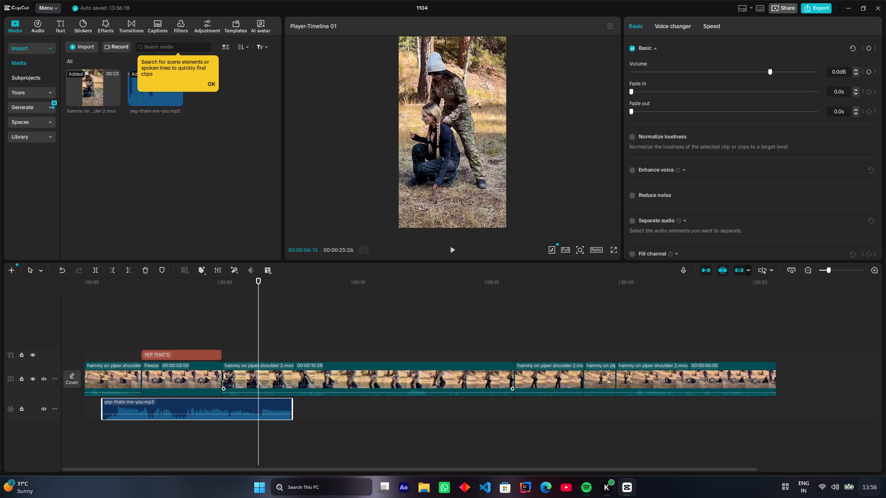
pyautogui.moveTo(222, 376); pyautogui.dragTo(259, 375)
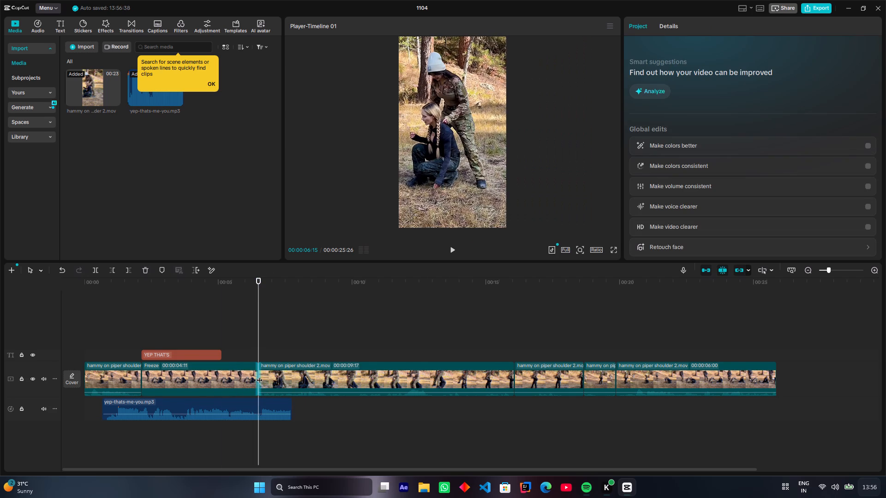
# Replay the lead-in to the freeze frame and nudge the yep-thats-me-you audio clip about 0.3 seconds later.
pyautogui.moveTo(257, 278); pyautogui.dragTo(84, 313)
pyautogui.press('space')
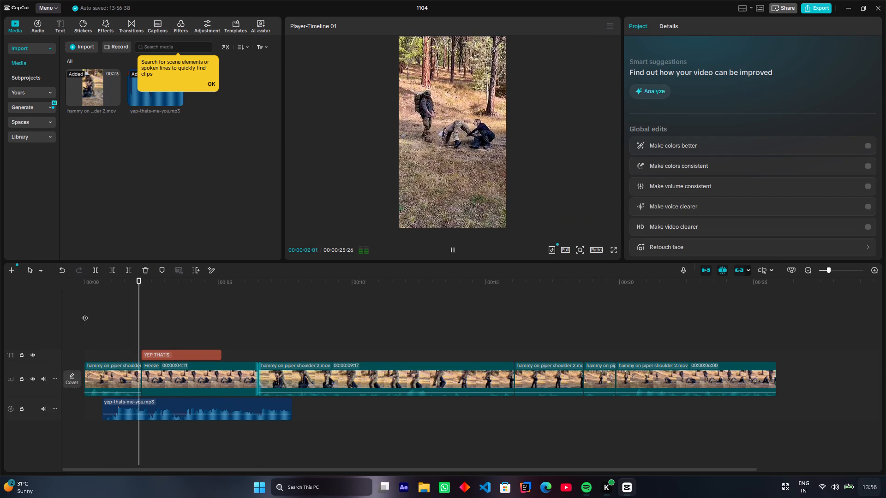
pyautogui.press('space')
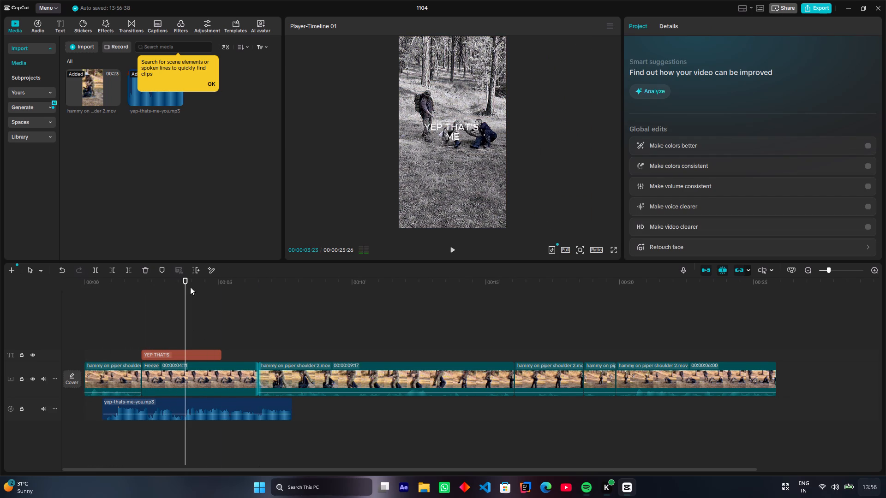
pyautogui.moveTo(185, 278); pyautogui.dragTo(102, 303)
pyautogui.press('space')
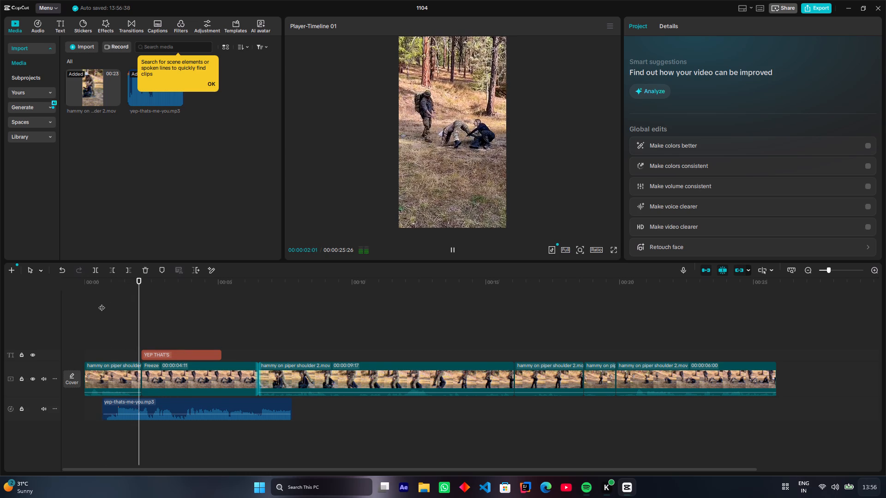
pyautogui.press('space')
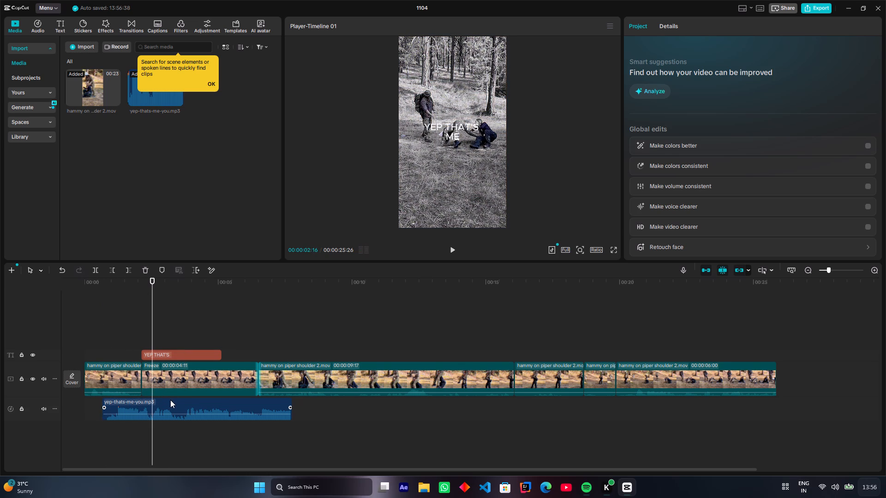
pyautogui.moveTo(170, 401); pyautogui.dragTo(179, 401)
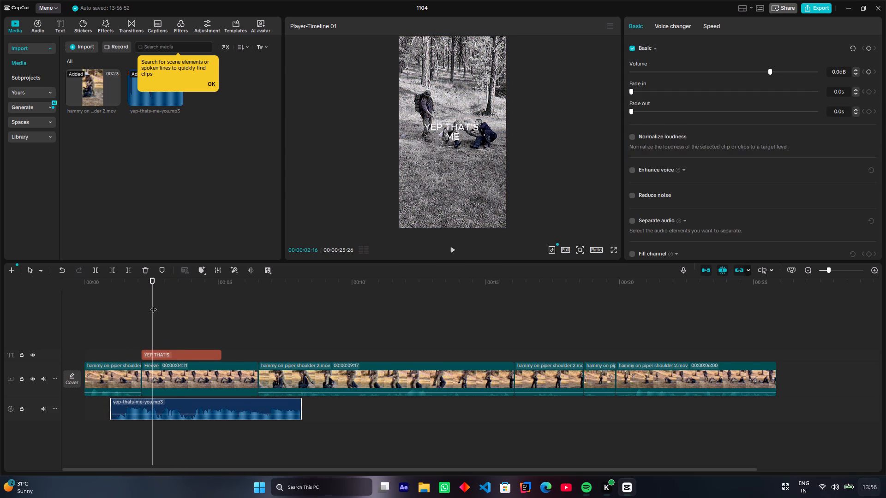
# Play through the edit, split the clip after the freeze frame at 00:00:14:23, and delete its trailing piece.
pyautogui.click(108, 282)
pyautogui.press('space')
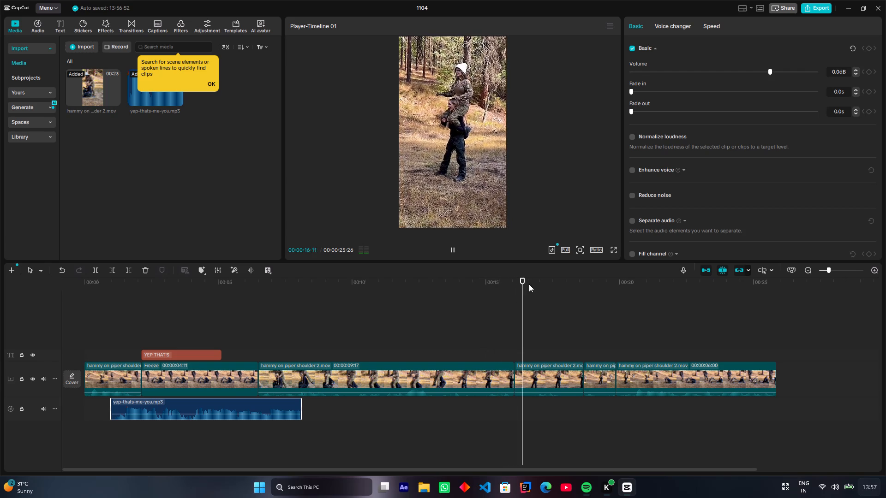
pyautogui.moveTo(530, 284); pyautogui.dragTo(432, 313)
pyautogui.press('space')
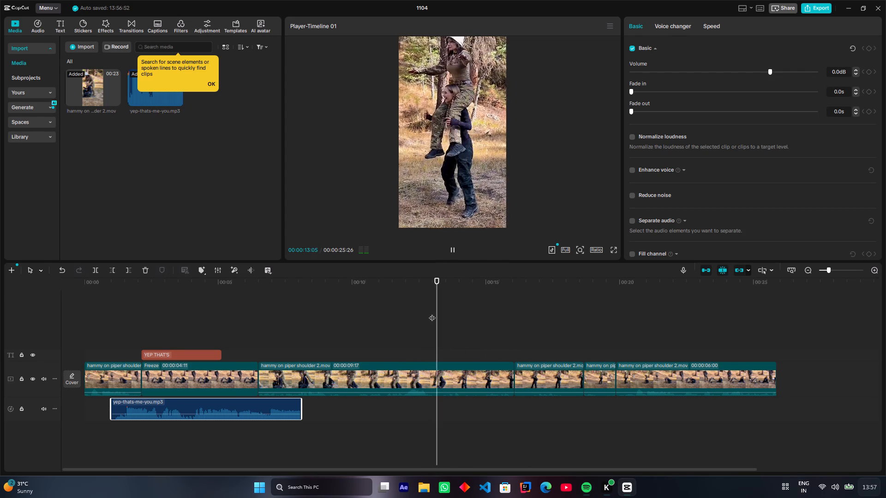
pyautogui.press('space')
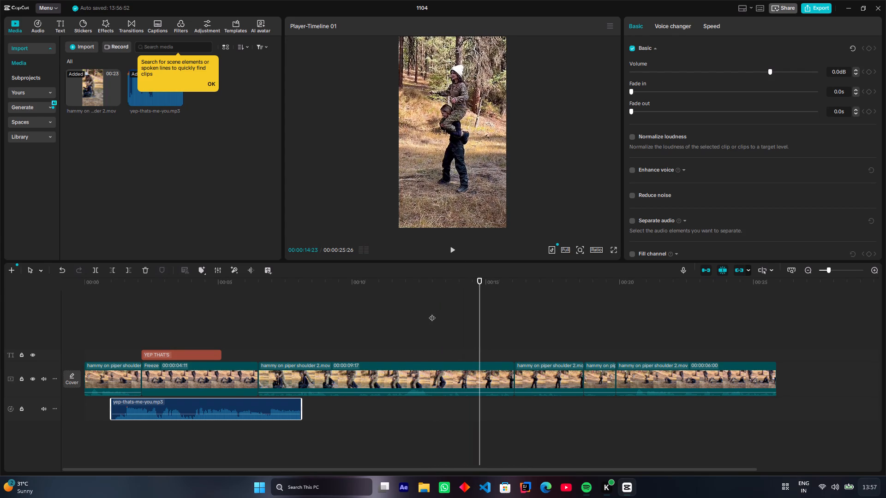
pyautogui.click(457, 383)
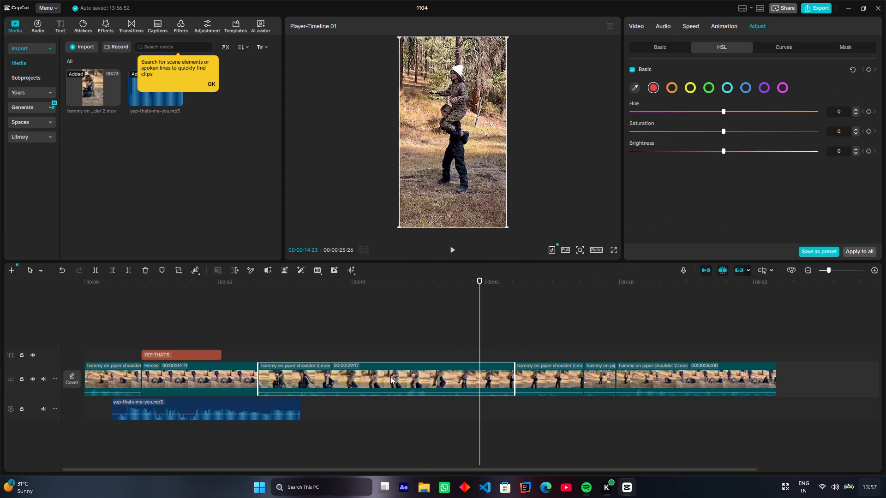
pyautogui.click(94, 272)
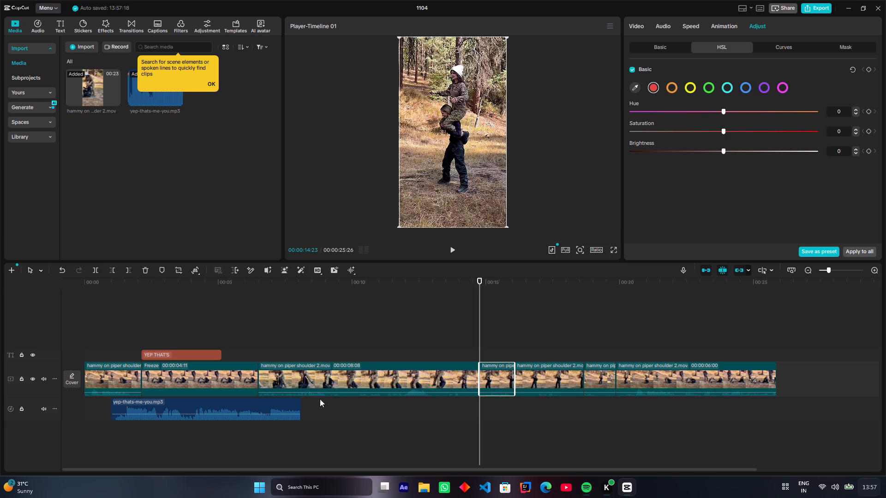
pyautogui.press('BackSpace')
# Review the playback across the new cut, the final clip's closing seconds, and the opening up to the freeze frame.
pyautogui.press('space')
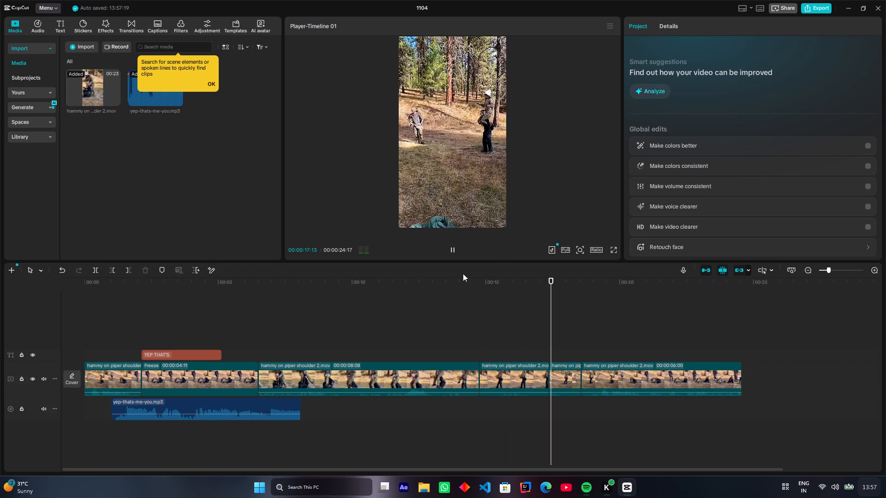
pyautogui.click(419, 279)
pyautogui.press('space')
pyautogui.press('space')
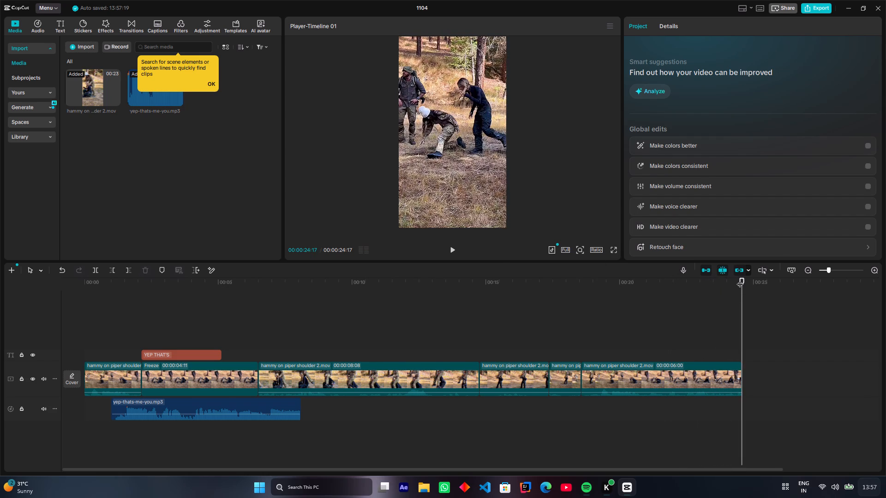
pyautogui.moveTo(740, 279); pyautogui.dragTo(676, 297)
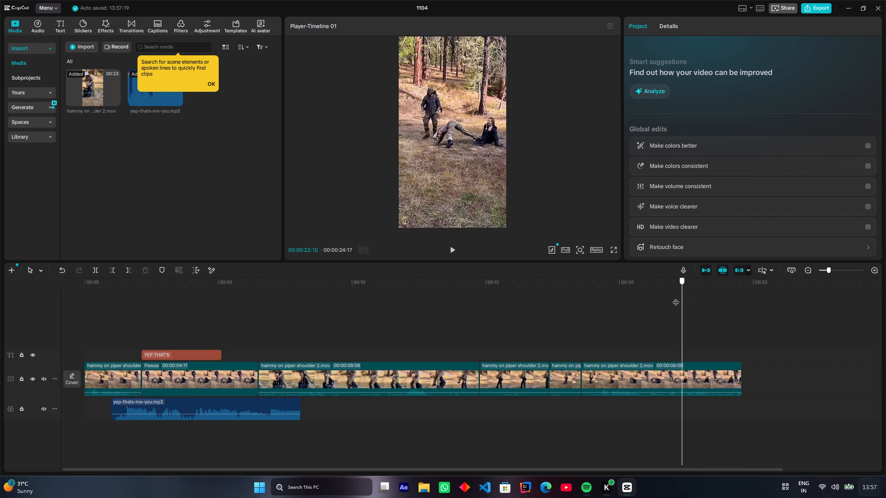
pyautogui.moveTo(676, 297); pyautogui.dragTo(687, 305)
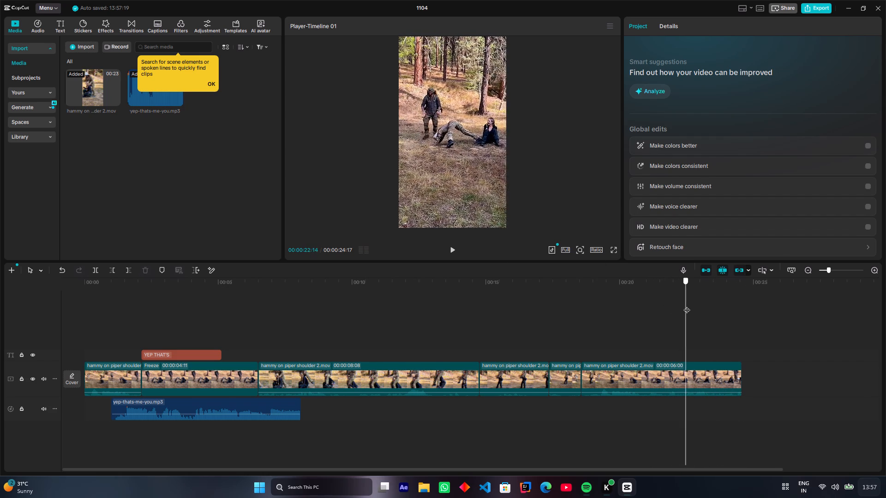
pyautogui.moveTo(687, 305); pyautogui.dragTo(692, 309)
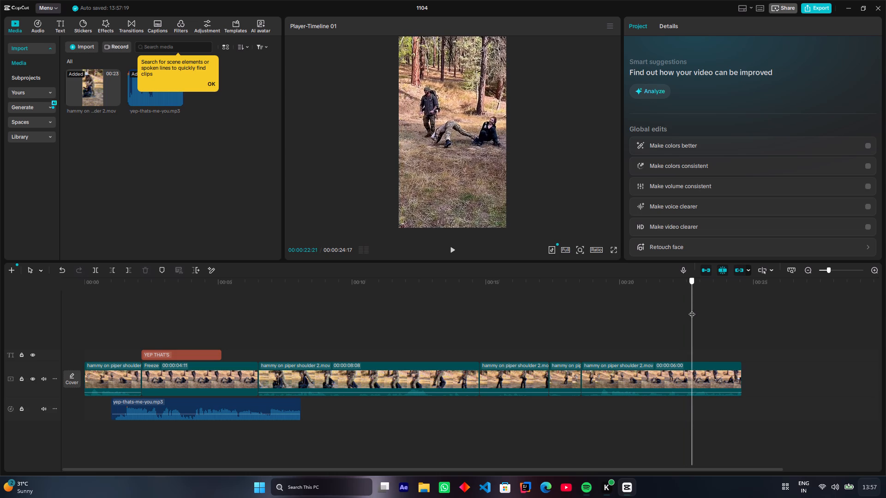
pyautogui.moveTo(692, 309); pyautogui.dragTo(736, 310)
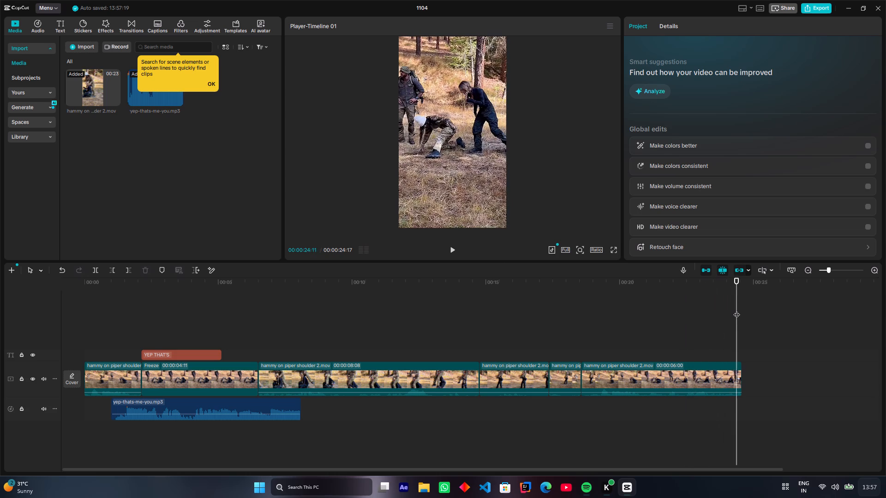
pyautogui.press('space')
pyautogui.press('space')
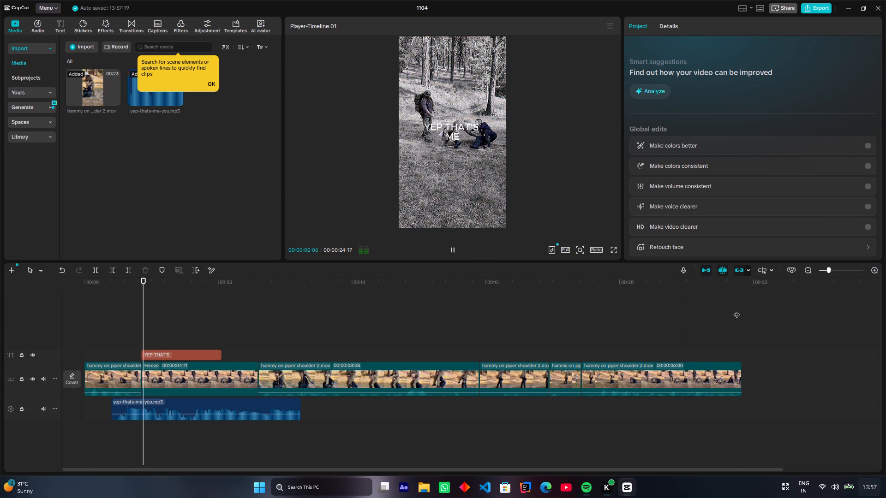
pyautogui.press('space')
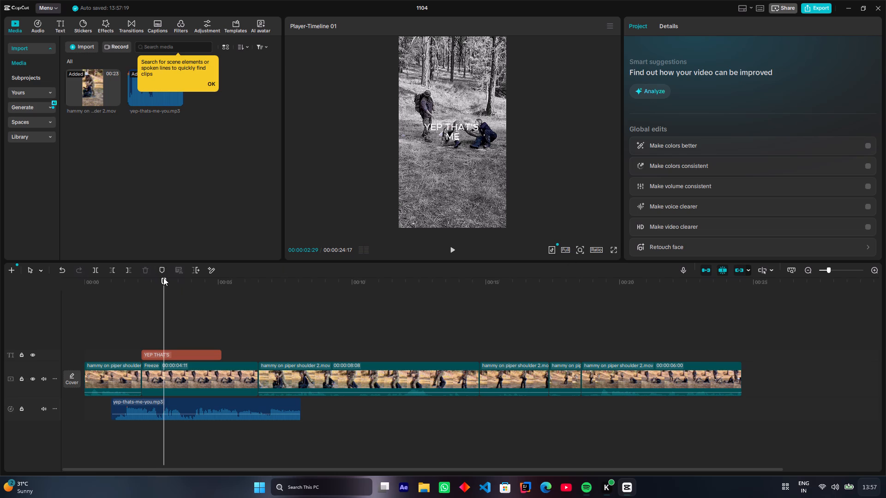
# Apply bold to the YEP THAT'S ME title over the freeze frame.
pyautogui.moveTo(163, 278); pyautogui.dragTo(139, 284)
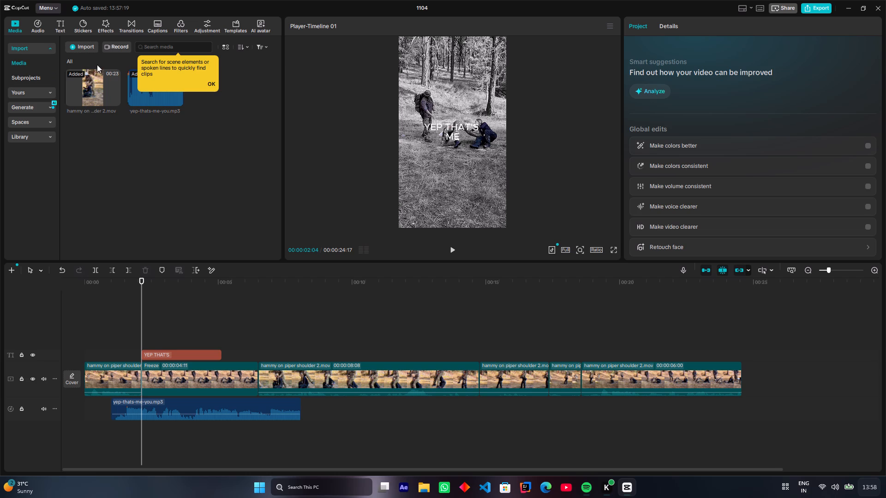
pyautogui.click(59, 29)
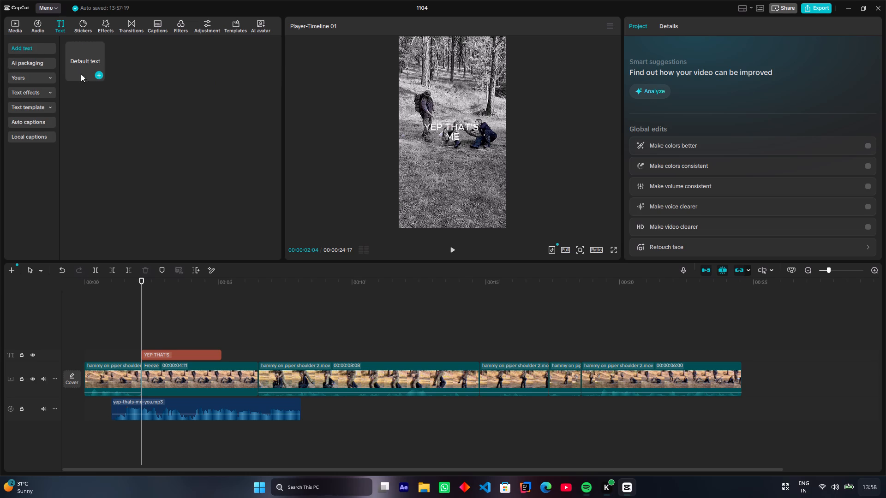
pyautogui.click(186, 352)
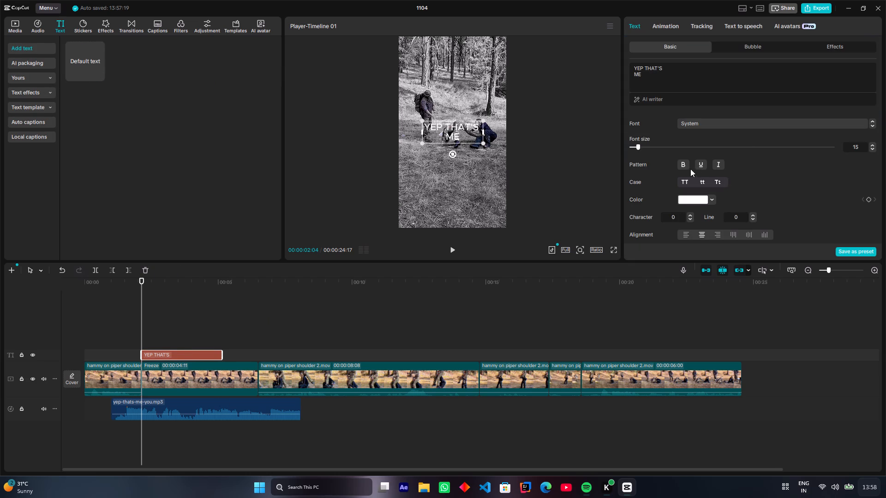
pyautogui.click(681, 163)
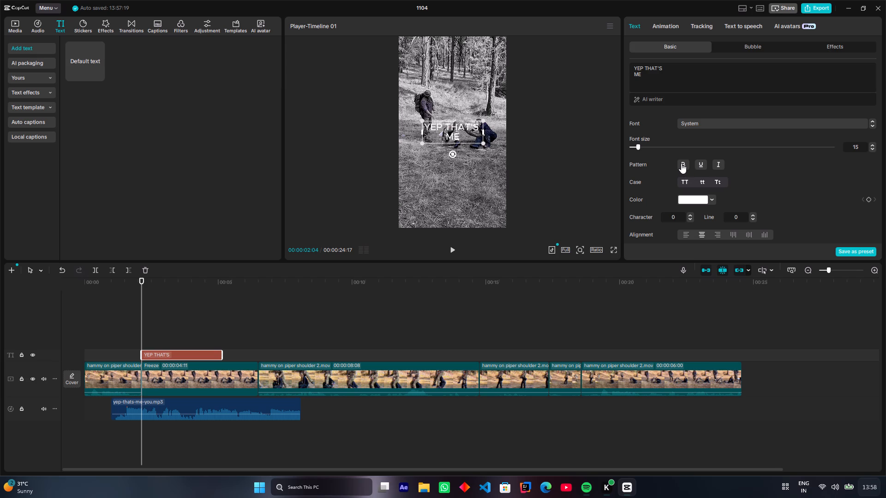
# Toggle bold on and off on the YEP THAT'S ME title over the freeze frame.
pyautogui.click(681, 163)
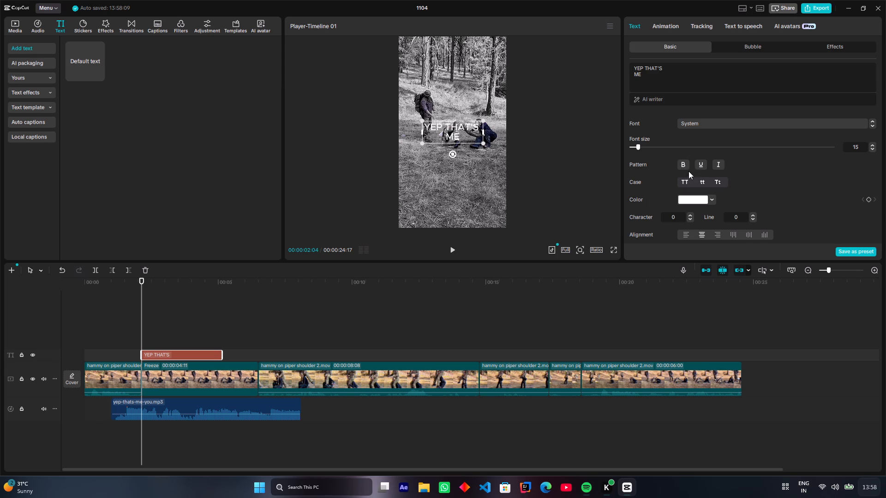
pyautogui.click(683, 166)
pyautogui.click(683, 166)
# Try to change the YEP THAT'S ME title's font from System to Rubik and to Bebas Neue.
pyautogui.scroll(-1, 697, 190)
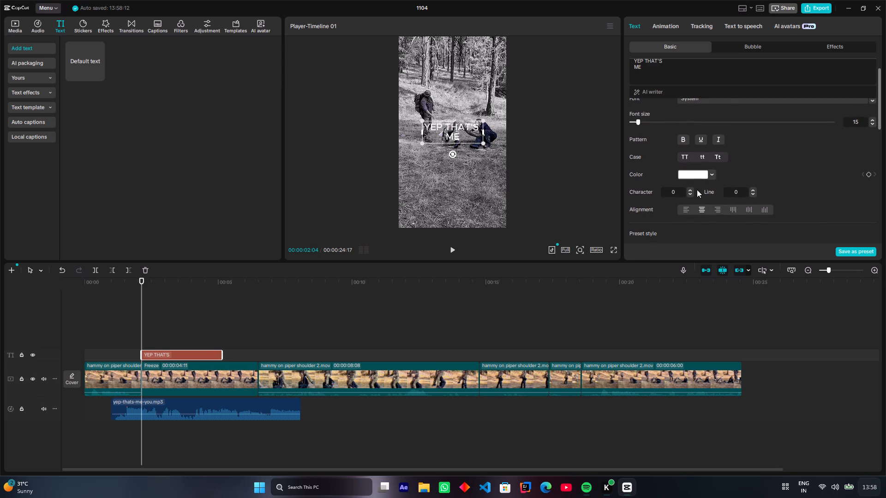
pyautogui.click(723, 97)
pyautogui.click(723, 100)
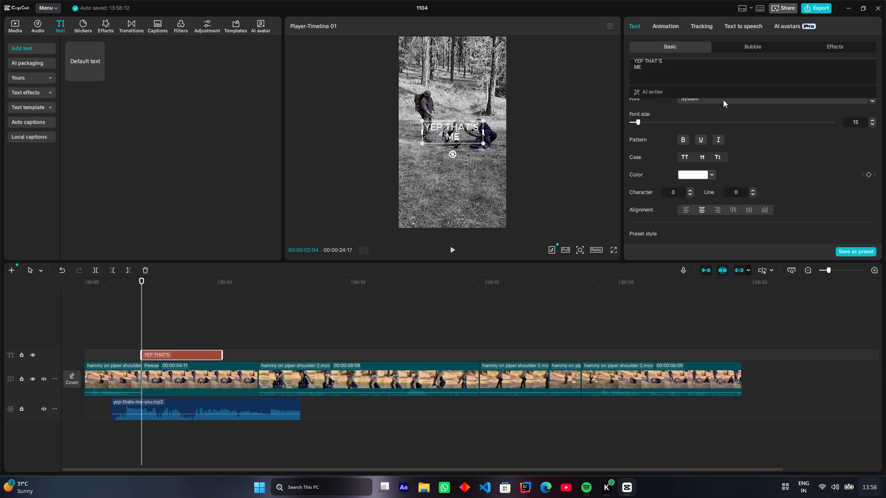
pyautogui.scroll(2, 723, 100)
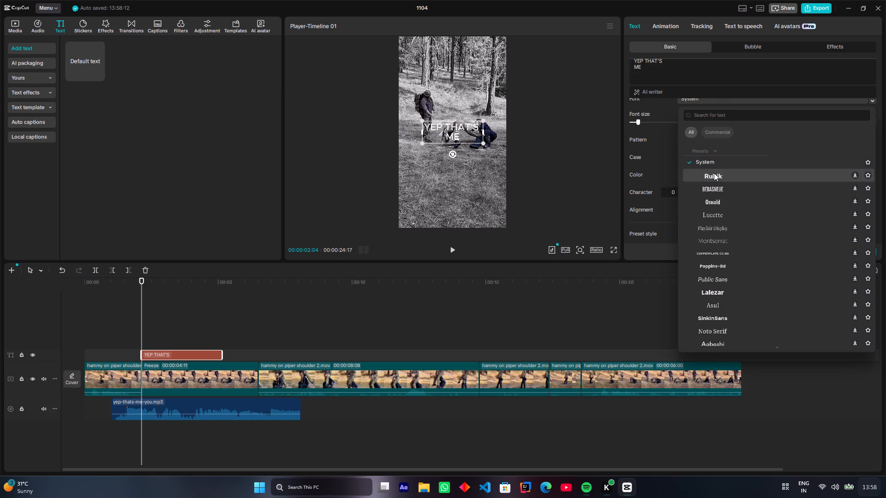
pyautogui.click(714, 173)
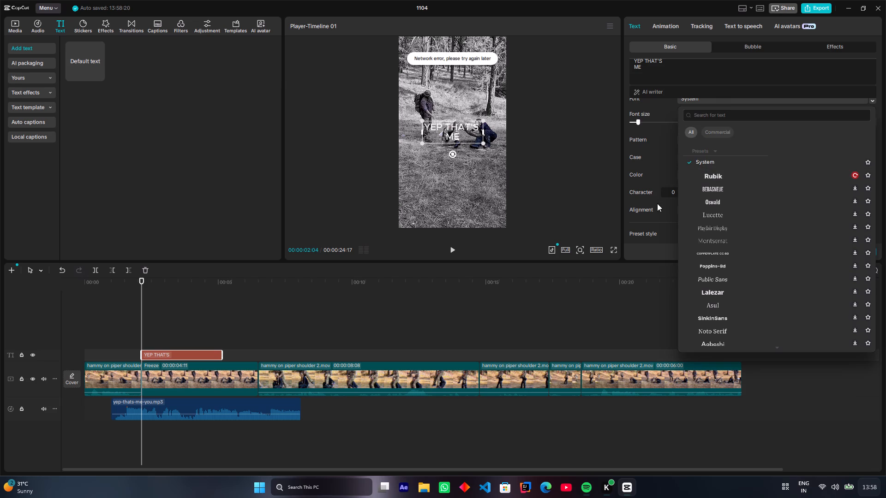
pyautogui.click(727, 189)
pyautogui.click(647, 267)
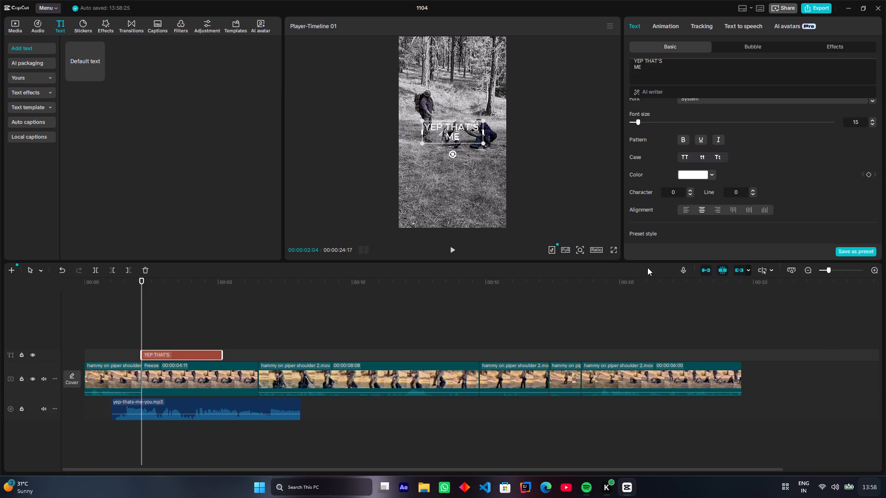
# Try the white-lettered preset styles on the YEP THAT'S ME title and keep the one just before the yellow preset.
pyautogui.scroll(-2, 723, 159)
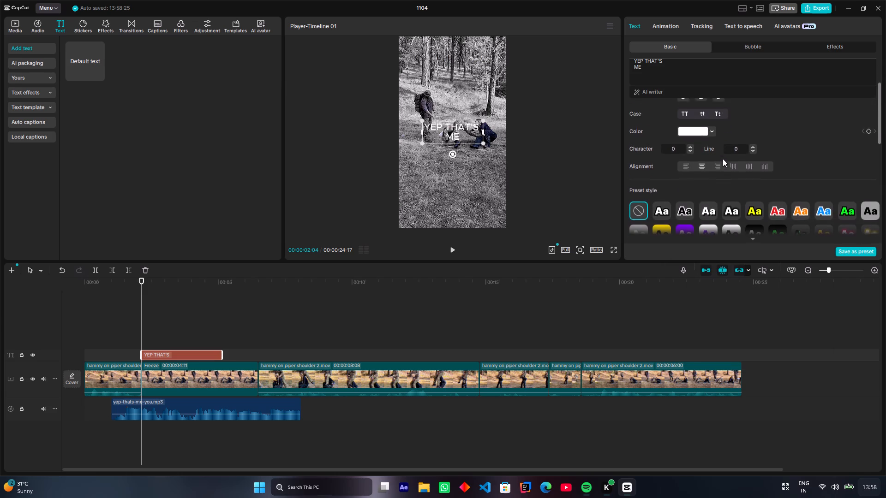
pyautogui.scroll(-2, 723, 159)
pyautogui.click(662, 176)
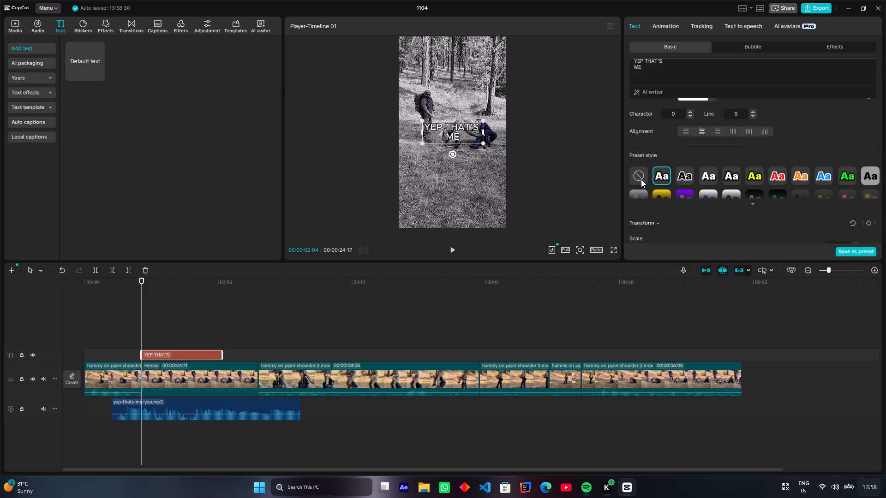
pyautogui.click(703, 176)
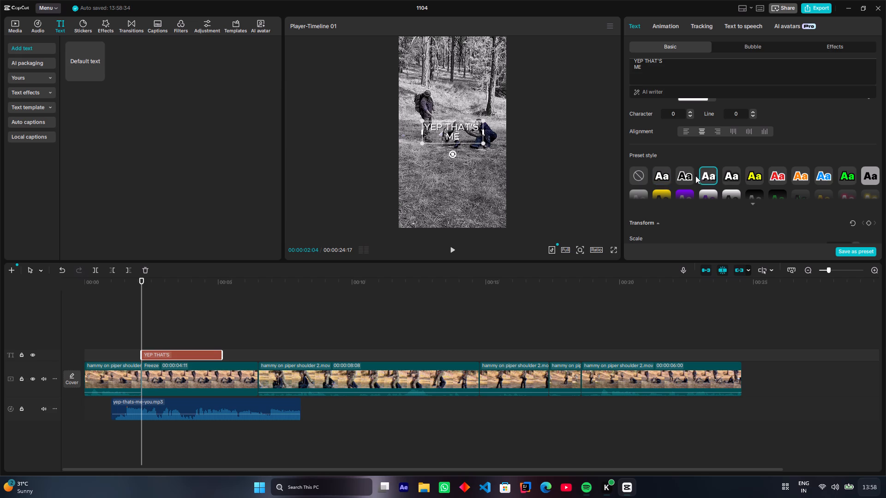
pyautogui.click(732, 173)
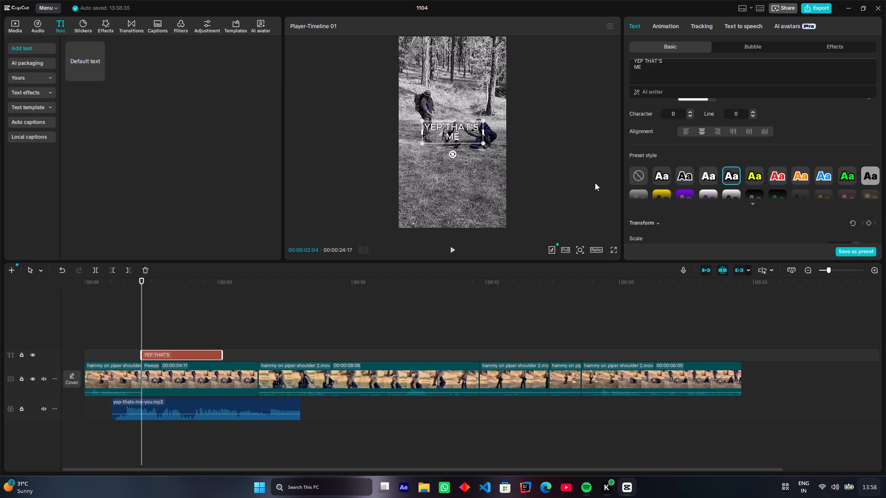
pyautogui.scroll(3, 668, 155)
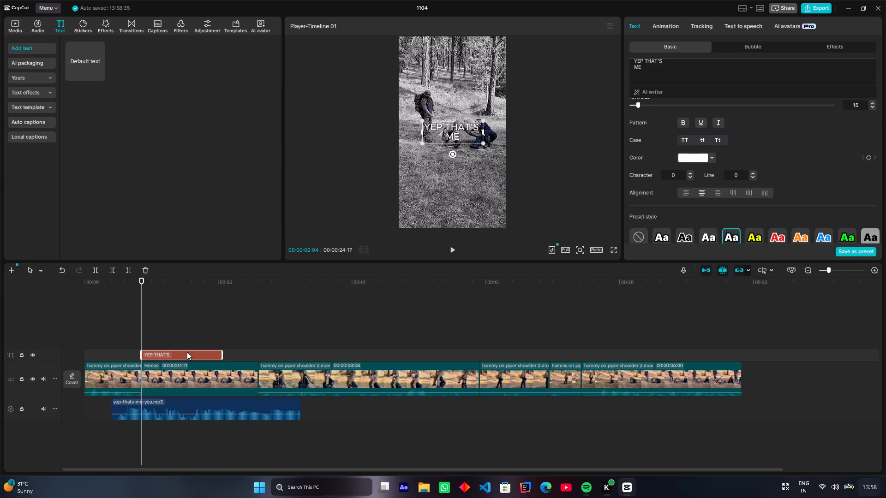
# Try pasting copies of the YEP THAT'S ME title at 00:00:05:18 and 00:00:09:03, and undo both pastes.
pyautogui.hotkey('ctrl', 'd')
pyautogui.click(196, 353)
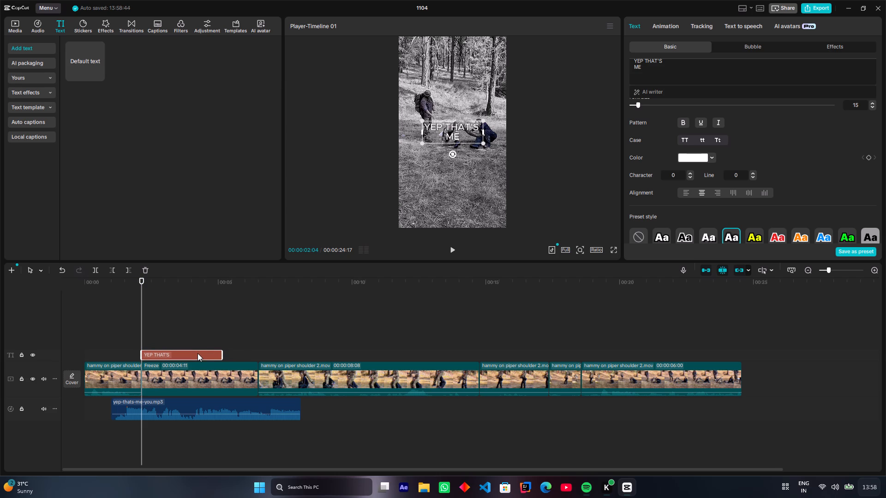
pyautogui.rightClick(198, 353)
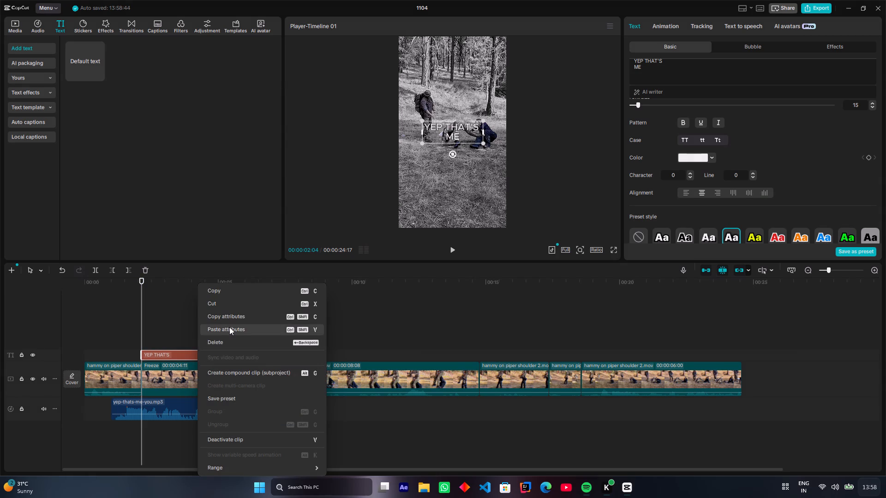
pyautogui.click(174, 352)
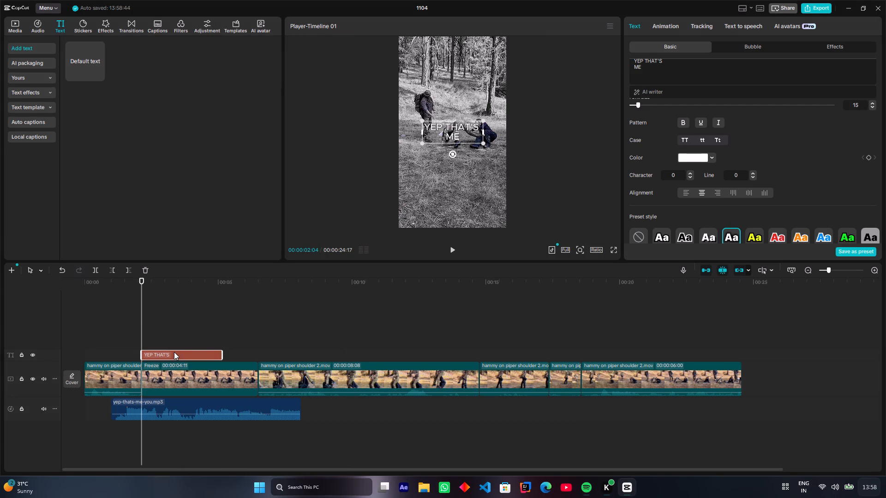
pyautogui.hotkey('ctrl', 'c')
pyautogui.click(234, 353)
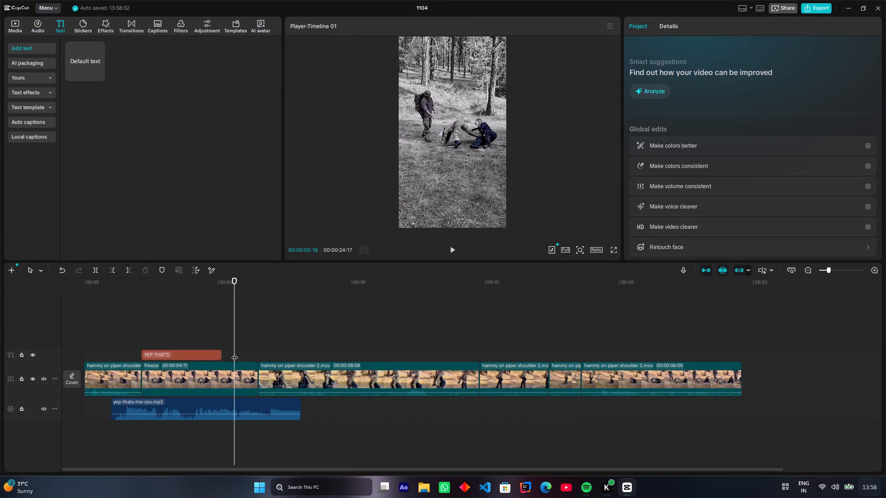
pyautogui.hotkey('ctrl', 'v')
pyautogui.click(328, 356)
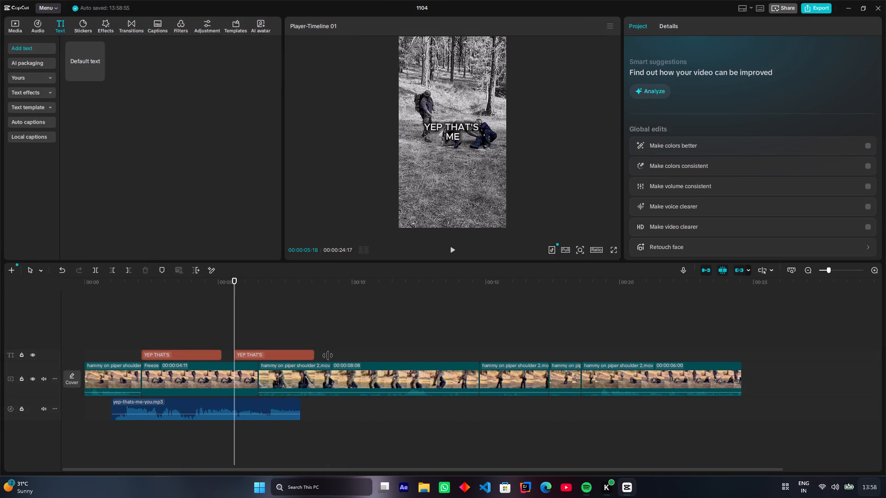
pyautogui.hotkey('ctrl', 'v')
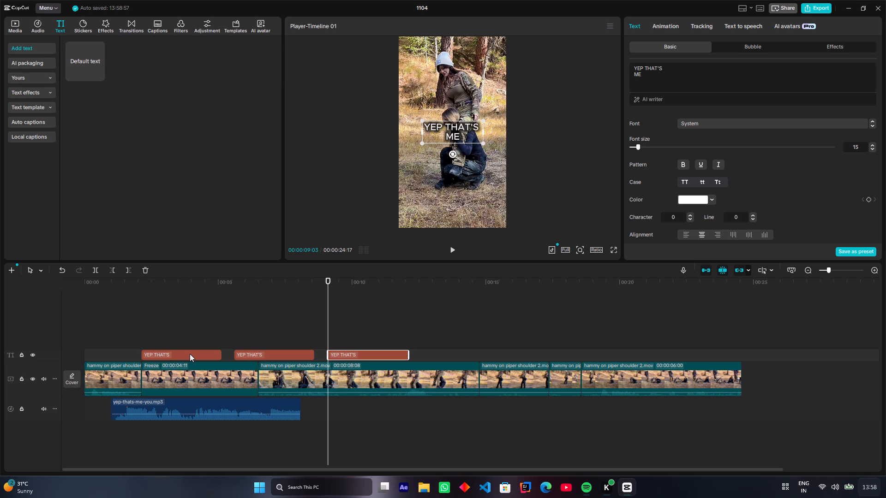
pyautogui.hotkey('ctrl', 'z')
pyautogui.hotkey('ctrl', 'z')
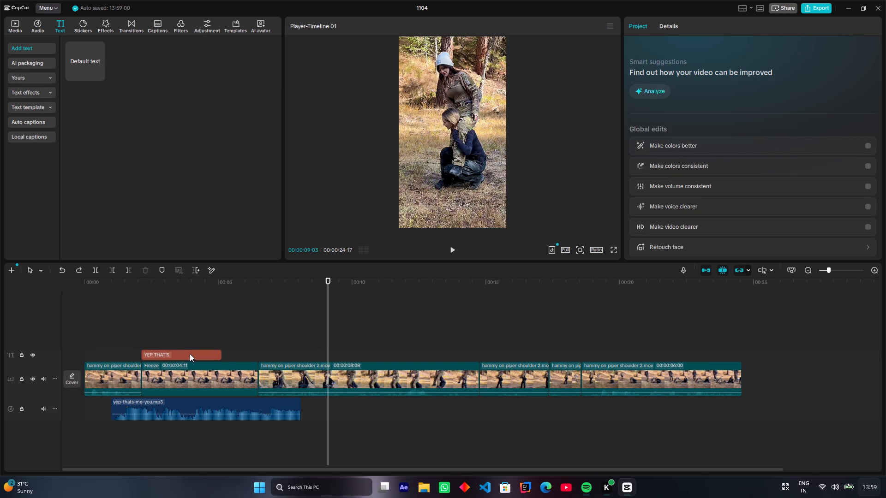
# Play from before the freeze frame to time the title to the voiceover, and split the YEP THAT'S ME title at 00:00:02:23.
pyautogui.click(190, 354)
pyautogui.moveTo(329, 284); pyautogui.dragTo(325, 284)
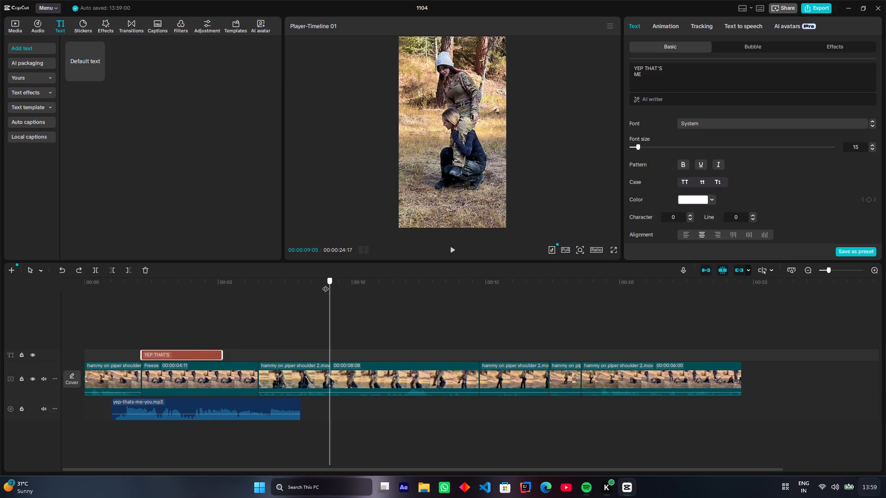
pyautogui.moveTo(325, 284); pyautogui.dragTo(138, 315)
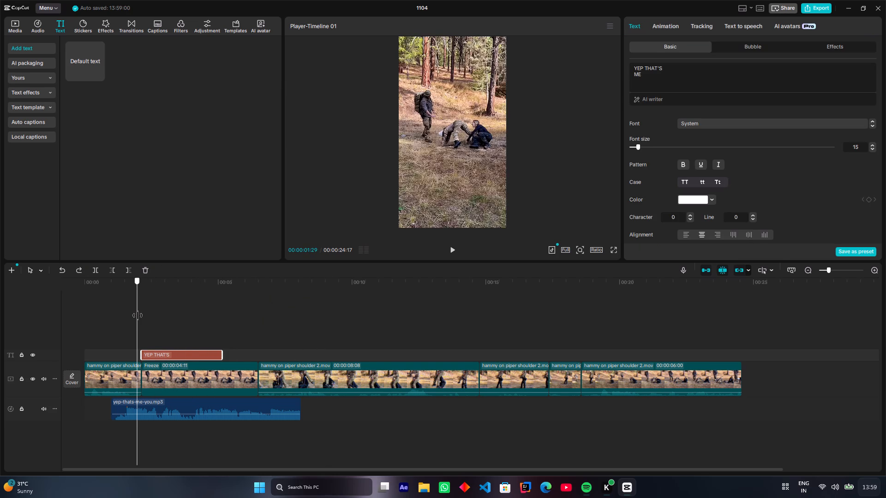
pyautogui.moveTo(138, 315); pyautogui.dragTo(102, 320)
pyautogui.press('space')
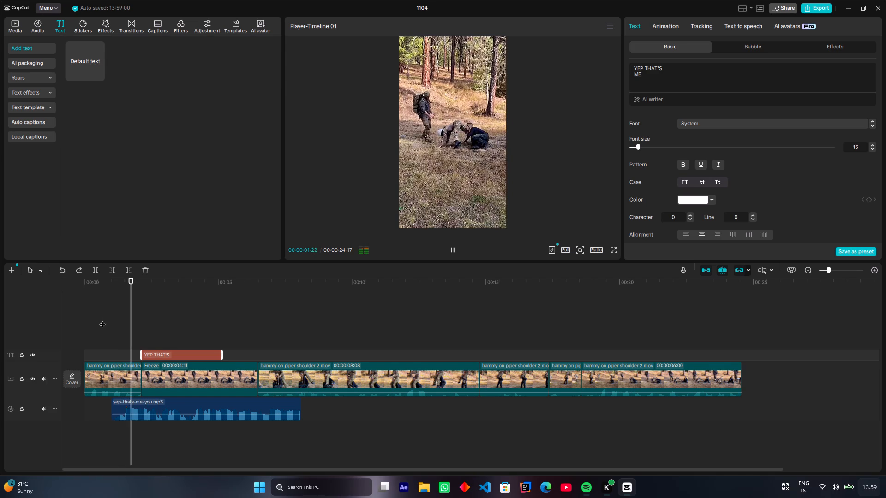
pyautogui.press('space')
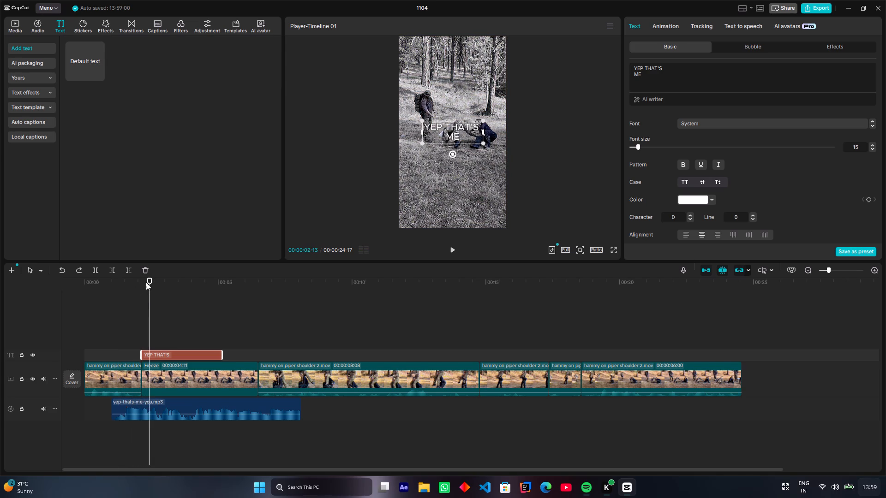
pyautogui.press('space')
pyautogui.press('space')
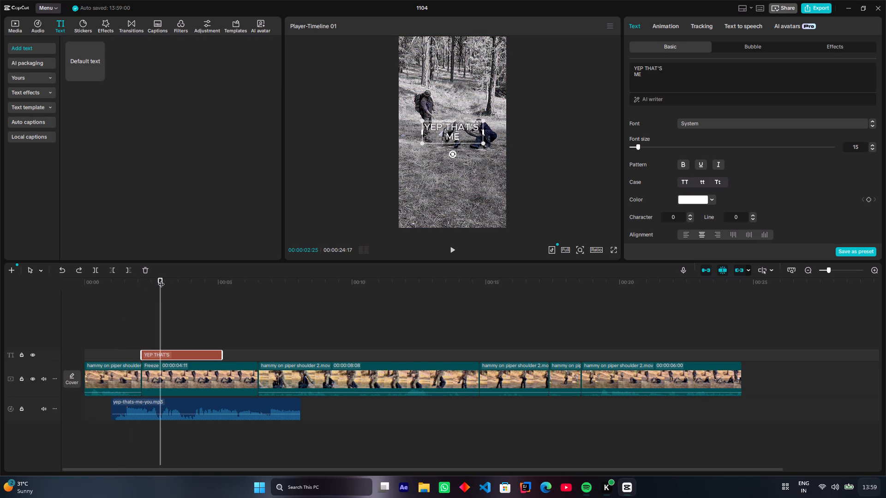
pyautogui.moveTo(161, 279); pyautogui.dragTo(156, 288)
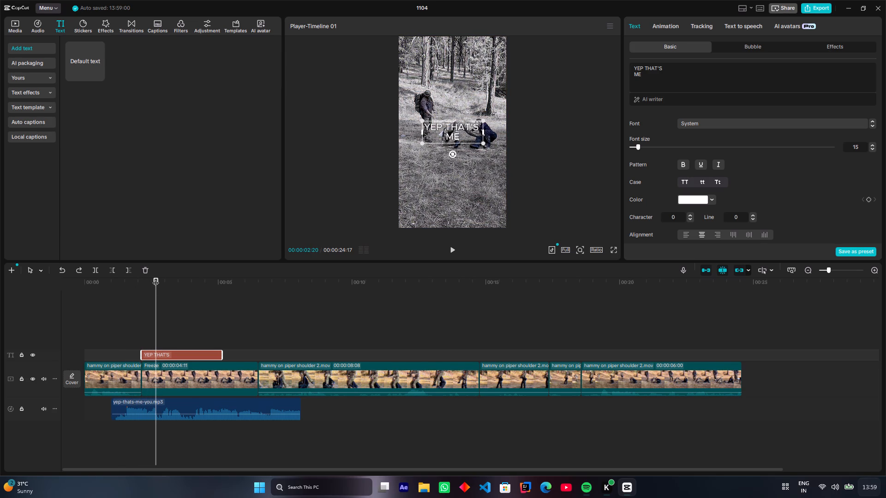
pyautogui.moveTo(156, 278); pyautogui.dragTo(138, 286)
pyautogui.press('space')
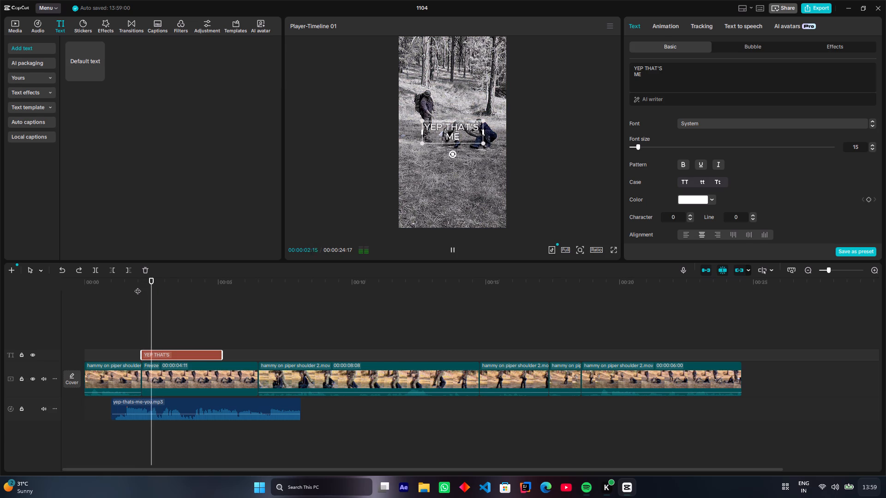
pyautogui.press('space')
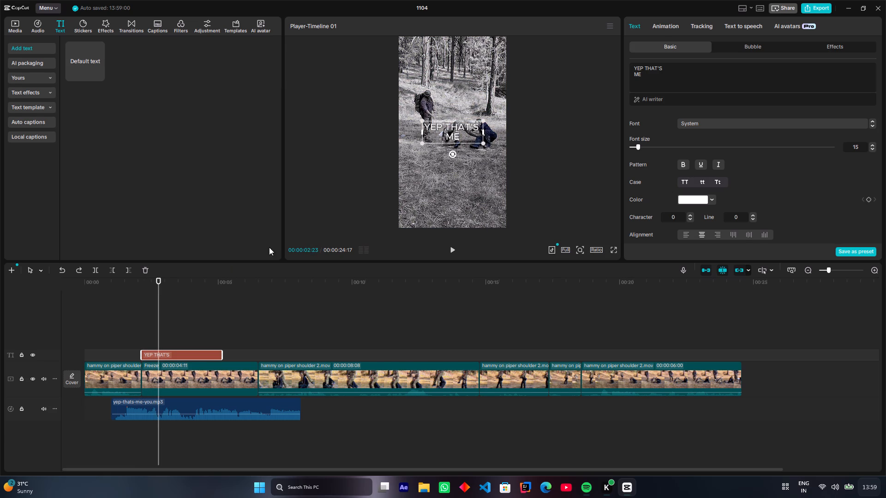
pyautogui.click(97, 269)
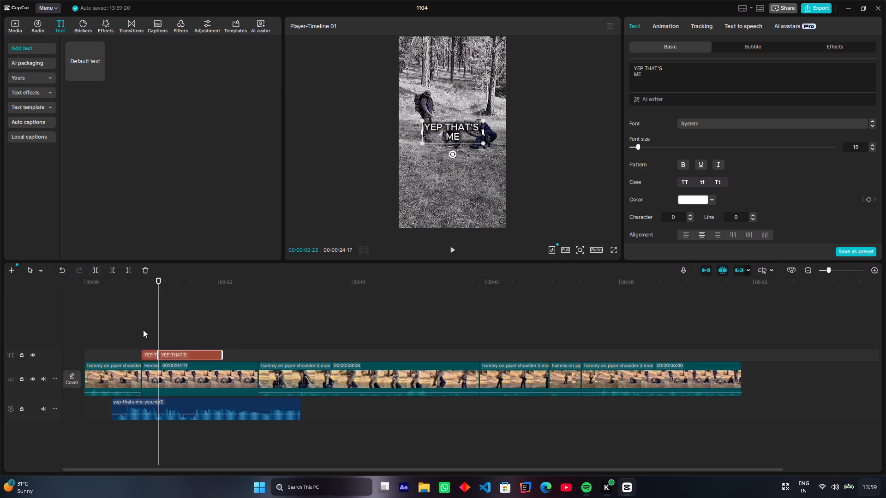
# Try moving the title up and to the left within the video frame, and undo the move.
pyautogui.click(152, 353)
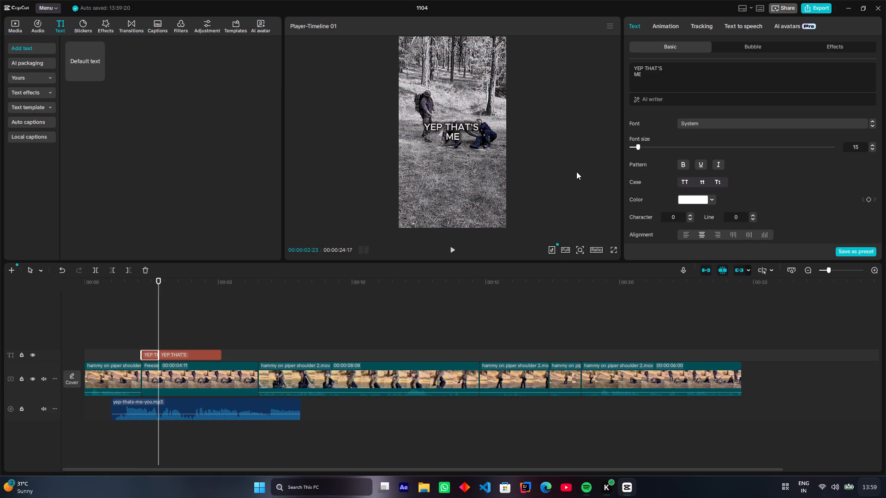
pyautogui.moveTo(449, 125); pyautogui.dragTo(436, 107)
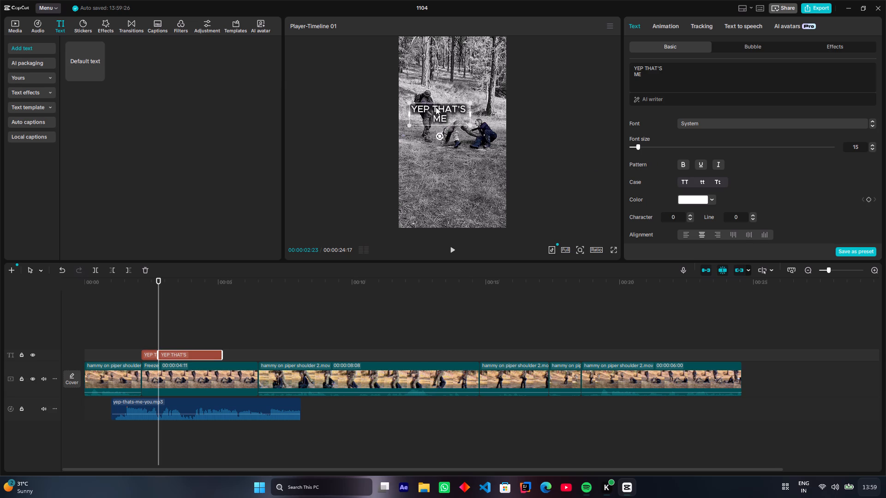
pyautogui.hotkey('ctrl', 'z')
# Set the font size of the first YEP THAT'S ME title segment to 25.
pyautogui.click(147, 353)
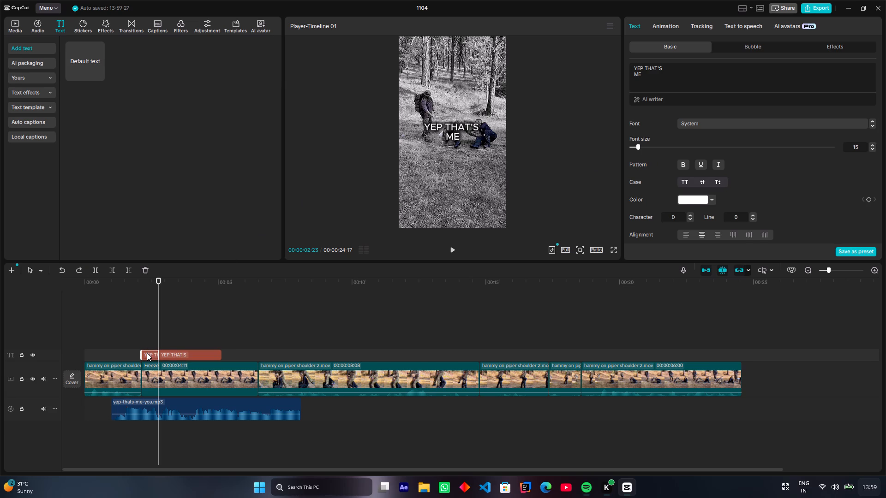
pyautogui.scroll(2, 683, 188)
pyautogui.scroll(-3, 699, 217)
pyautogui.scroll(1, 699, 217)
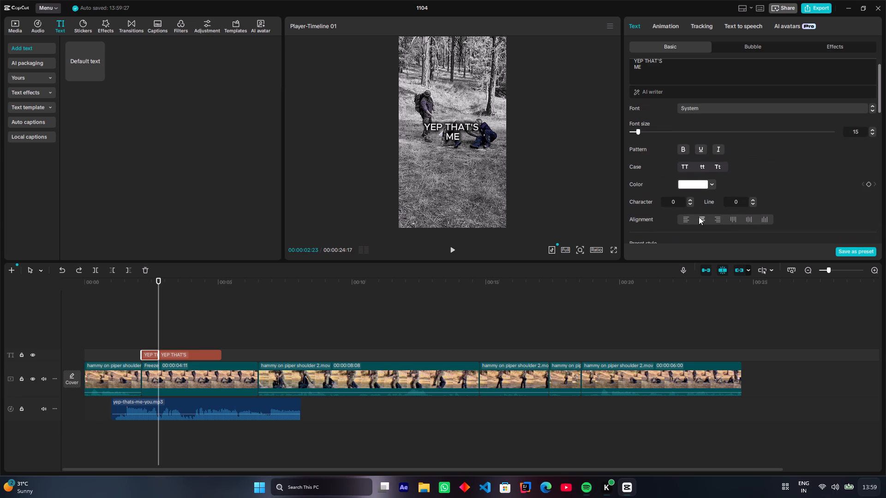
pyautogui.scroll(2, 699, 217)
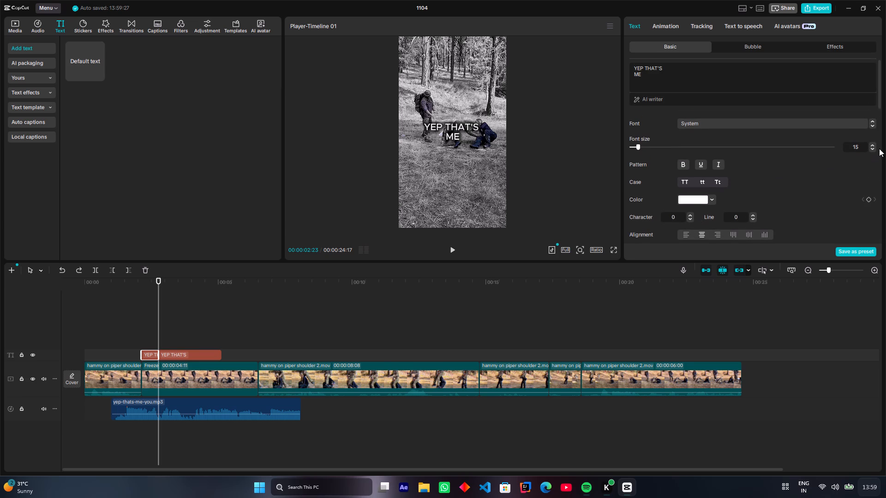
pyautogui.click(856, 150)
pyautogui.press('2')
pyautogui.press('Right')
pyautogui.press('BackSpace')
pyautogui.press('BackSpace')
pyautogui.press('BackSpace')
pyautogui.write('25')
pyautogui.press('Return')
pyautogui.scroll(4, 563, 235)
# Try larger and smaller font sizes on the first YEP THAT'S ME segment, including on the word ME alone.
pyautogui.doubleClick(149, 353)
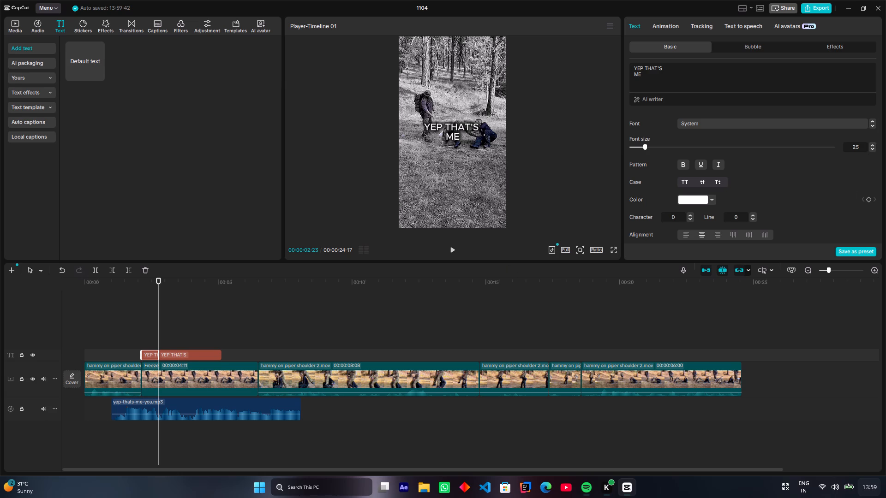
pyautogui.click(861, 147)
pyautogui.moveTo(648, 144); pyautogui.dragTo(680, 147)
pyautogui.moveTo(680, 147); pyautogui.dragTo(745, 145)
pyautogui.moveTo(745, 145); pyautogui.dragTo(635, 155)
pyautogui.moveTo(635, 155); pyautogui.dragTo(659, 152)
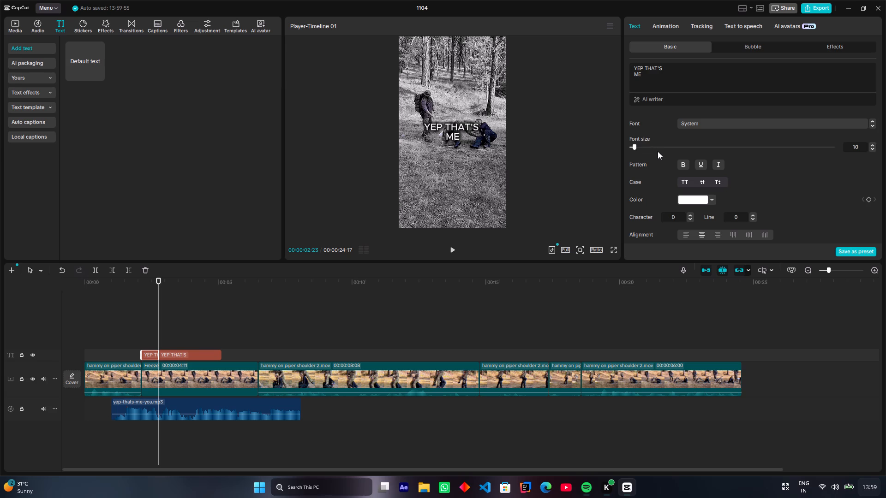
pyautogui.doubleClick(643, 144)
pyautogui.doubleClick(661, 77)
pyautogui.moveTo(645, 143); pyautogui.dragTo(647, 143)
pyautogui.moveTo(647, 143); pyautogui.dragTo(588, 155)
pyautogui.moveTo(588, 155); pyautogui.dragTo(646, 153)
# At 00:00:02:14, shorten the first title segment's text to just YEP.
pyautogui.click(536, 317)
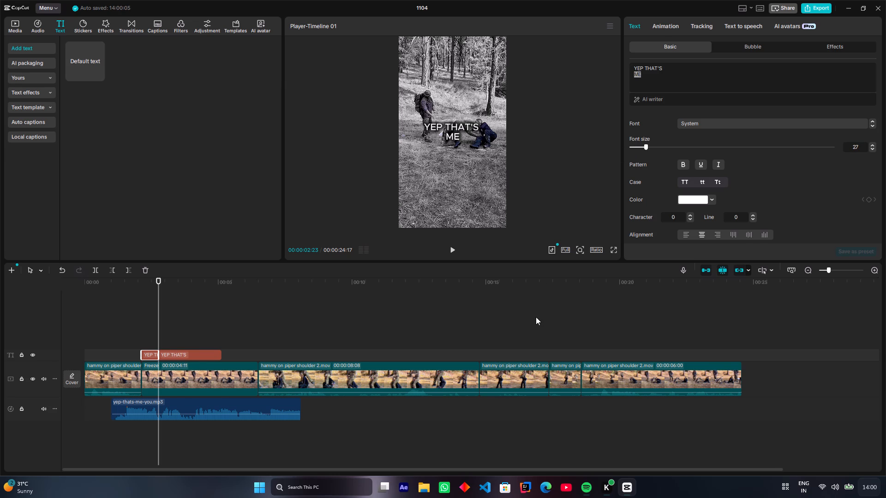
pyautogui.click(150, 285)
pyautogui.moveTo(150, 285); pyautogui.dragTo(141, 290)
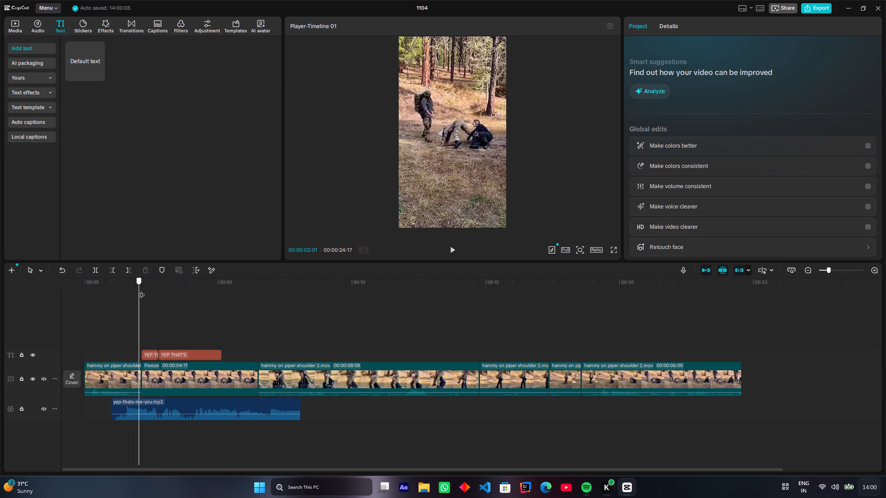
pyautogui.moveTo(141, 290); pyautogui.dragTo(150, 304)
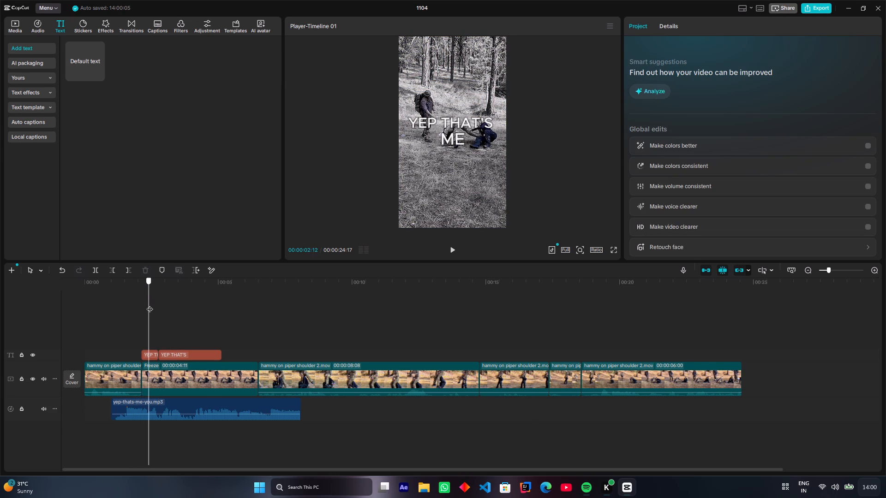
pyautogui.moveTo(150, 304); pyautogui.dragTo(151, 305)
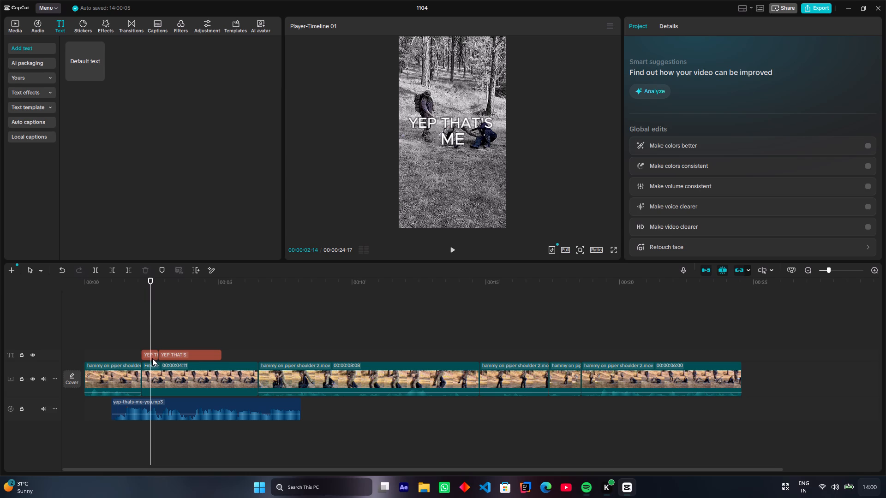
pyautogui.click(152, 358)
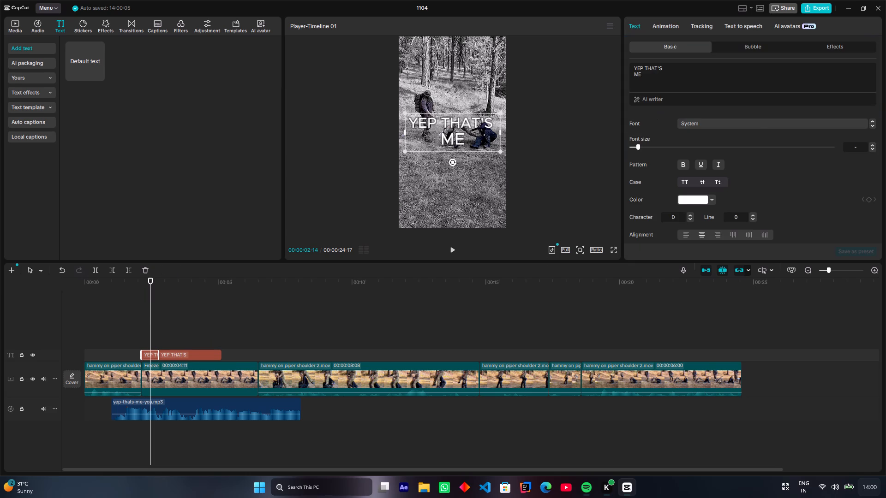
pyautogui.moveTo(657, 77); pyautogui.dragTo(645, 66)
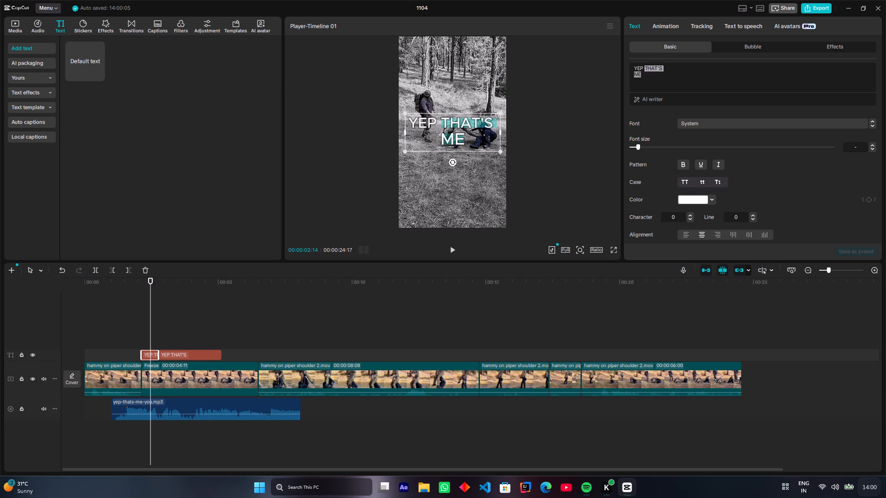
pyautogui.press('BackSpace')
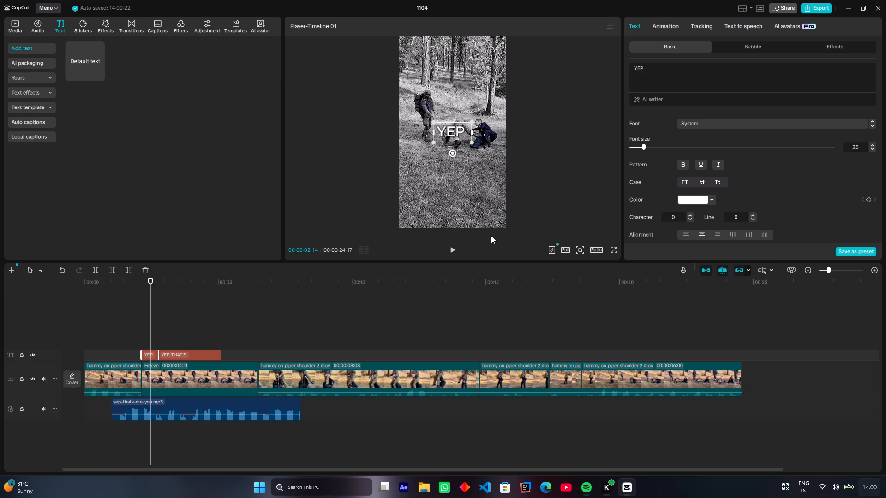
# Move the YEP title to the upper-left area of the video frame, above the standing man with the backpack.
pyautogui.moveTo(460, 131); pyautogui.dragTo(453, 126)
pyautogui.moveTo(453, 126); pyautogui.dragTo(437, 104)
pyautogui.moveTo(437, 104); pyautogui.dragTo(428, 99)
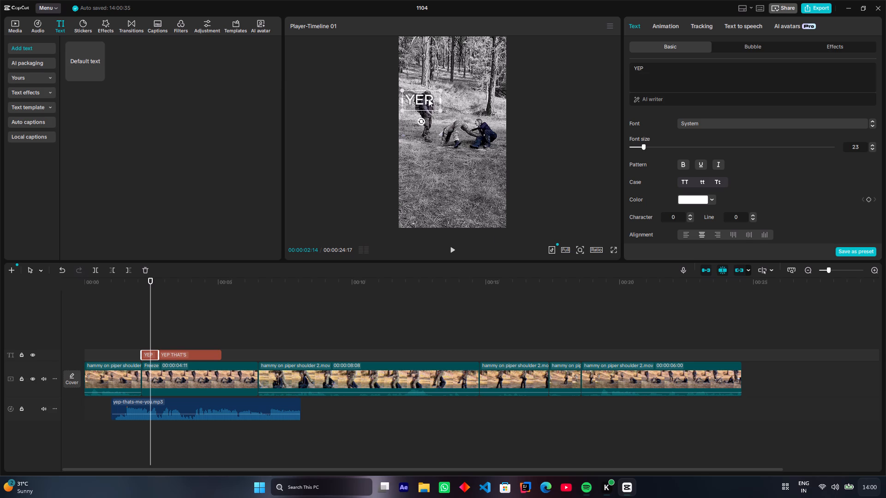
pyautogui.moveTo(428, 99); pyautogui.dragTo(428, 85)
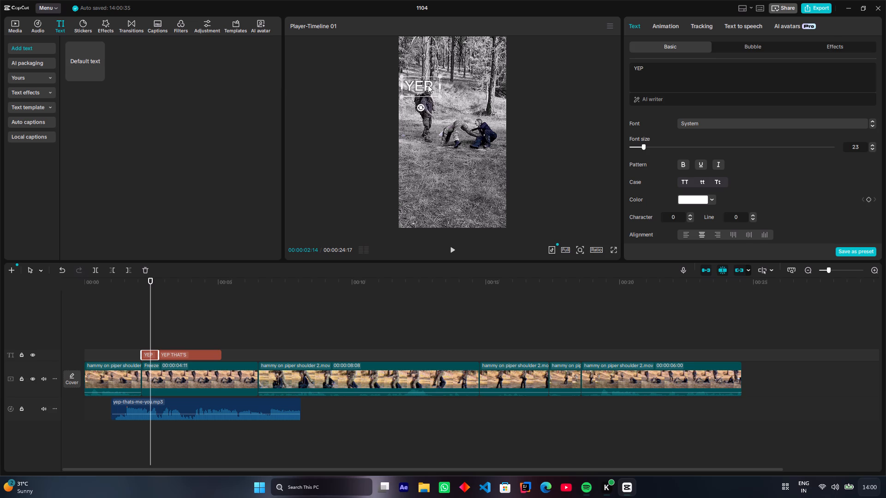
pyautogui.moveTo(428, 85); pyautogui.dragTo(425, 84)
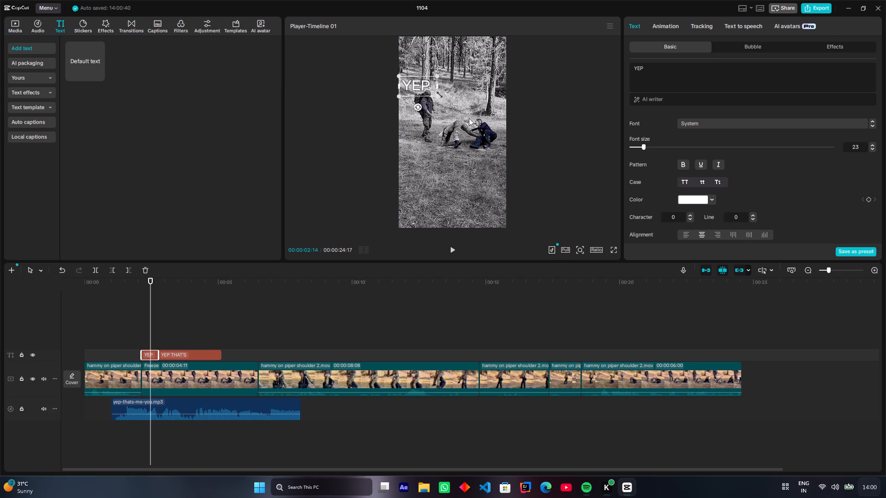
# Set the YEP title's font size to 30 and shift it slightly right and down to fit inside the frame.
pyautogui.doubleClick(856, 147)
pyautogui.write('30')
pyautogui.press('Return')
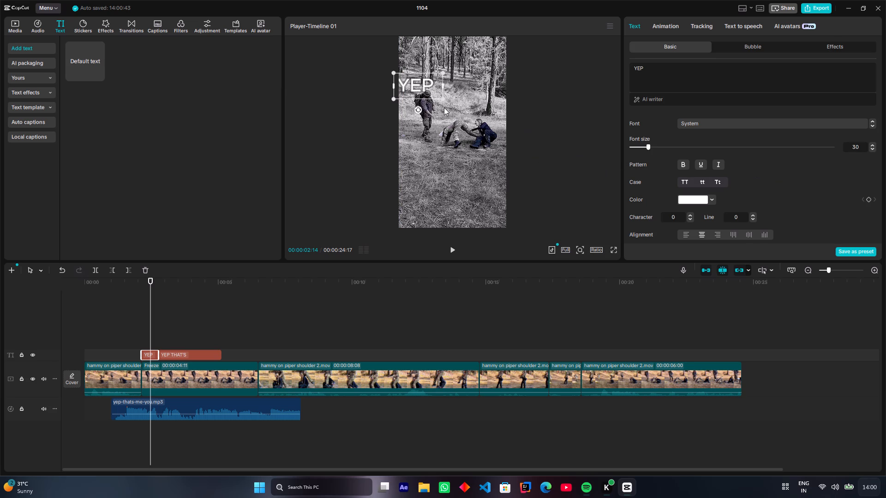
pyautogui.click(425, 85)
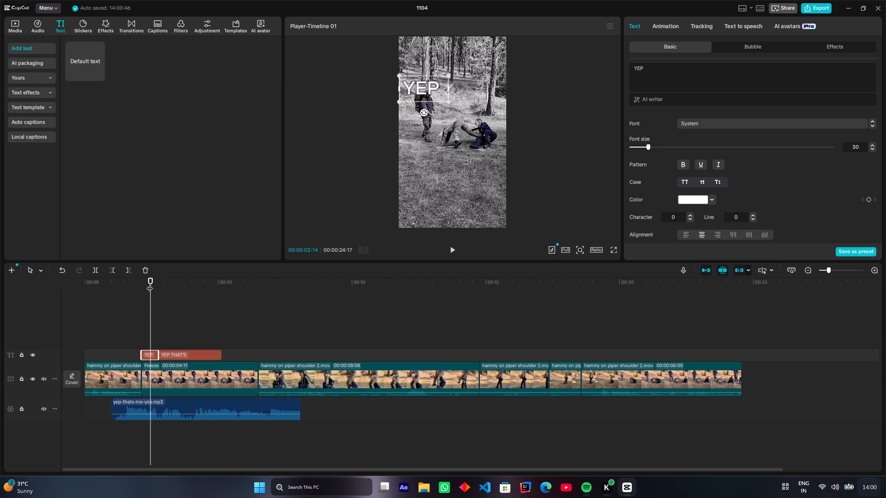
# Move the second title segment, YEP THAT'S ME, onto its own text track above the YEP title.
pyautogui.moveTo(150, 284); pyautogui.dragTo(163, 289)
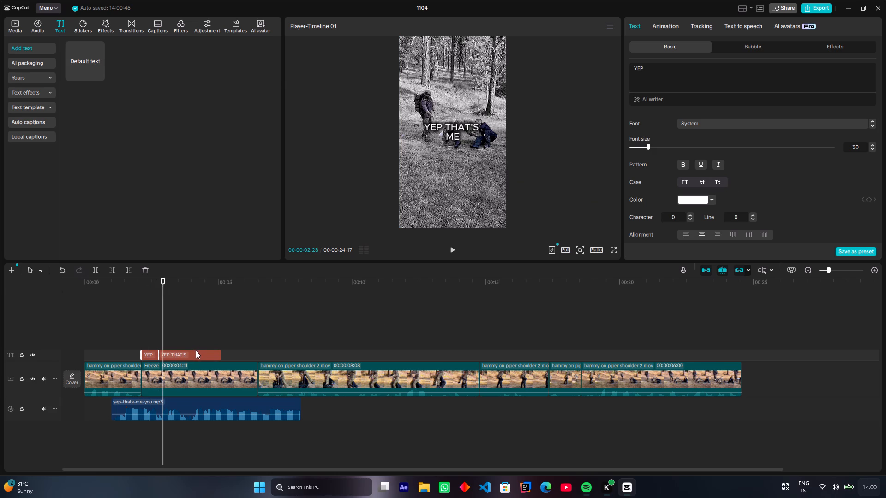
pyautogui.moveTo(185, 352); pyautogui.dragTo(184, 345)
pyautogui.moveTo(184, 345); pyautogui.dragTo(184, 345)
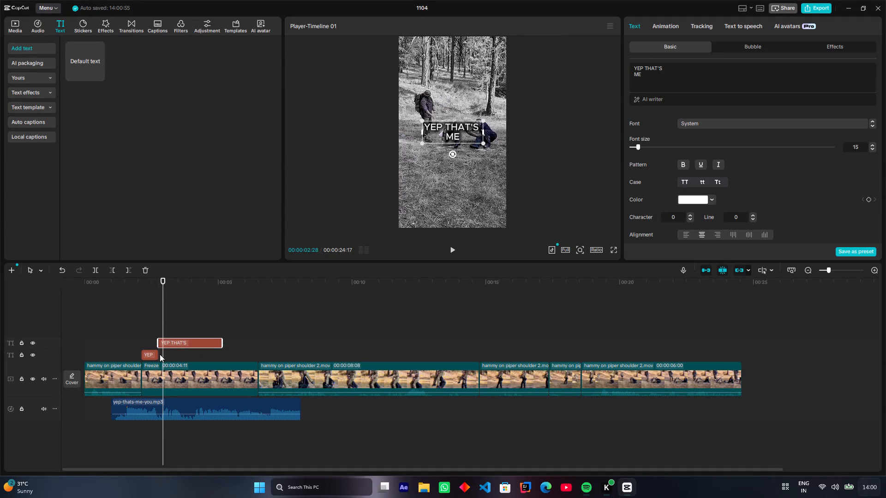
# Extend the end of the YEP title past the second title, stopping just before the freeze frame ends.
pyautogui.moveTo(157, 354); pyautogui.dragTo(245, 362)
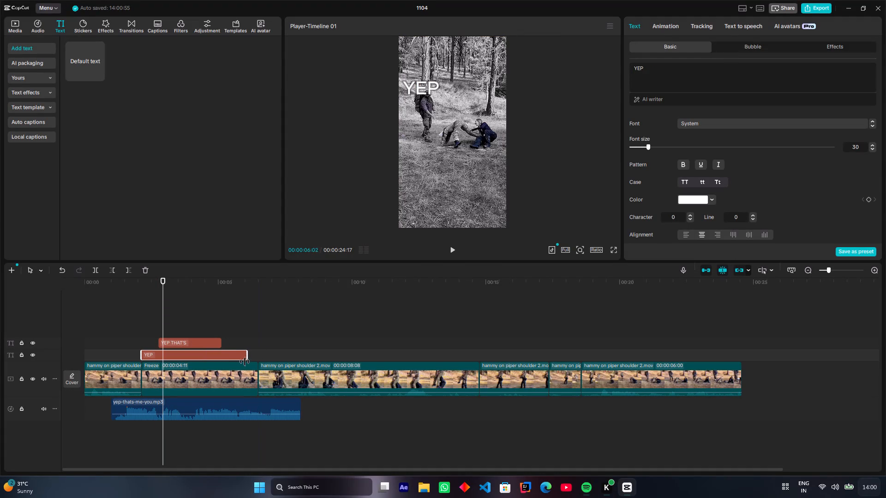
pyautogui.moveTo(245, 362); pyautogui.dragTo(240, 362)
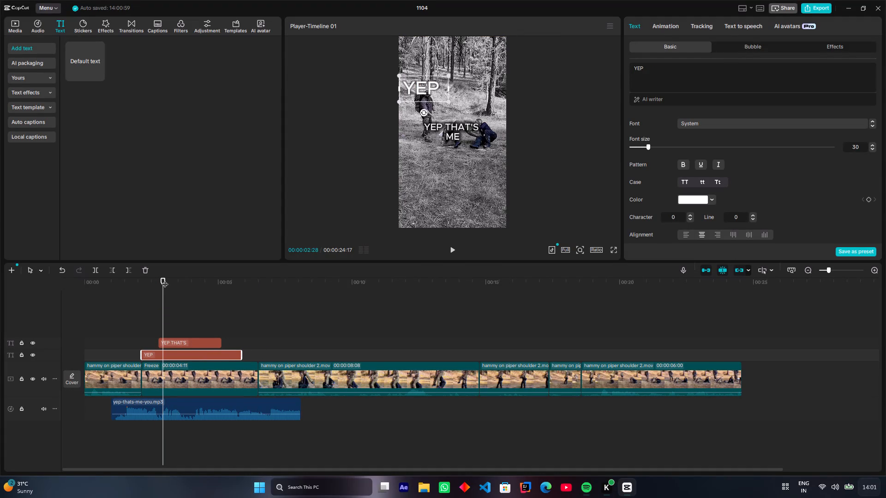
# Shorten the second title's text to just THAT'S by removing the words YEP and ME.
pyautogui.click(185, 342)
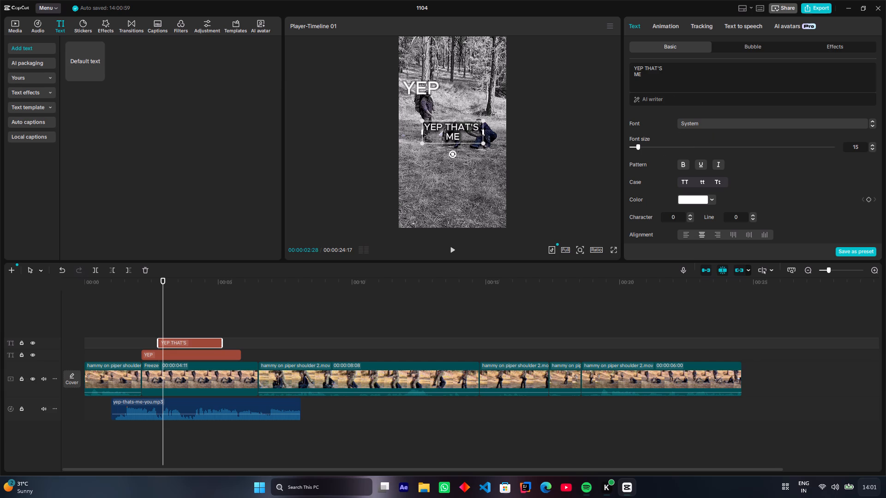
pyautogui.doubleClick(643, 68)
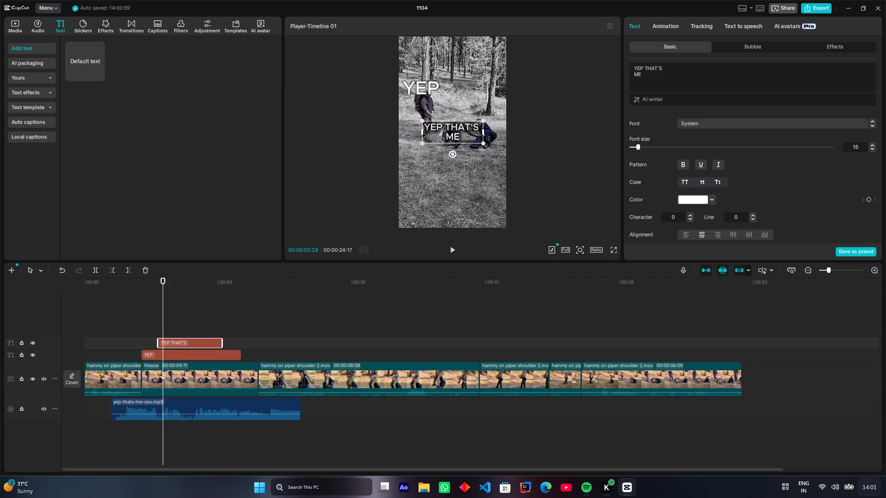
pyautogui.press('BackSpace')
pyautogui.click(647, 76)
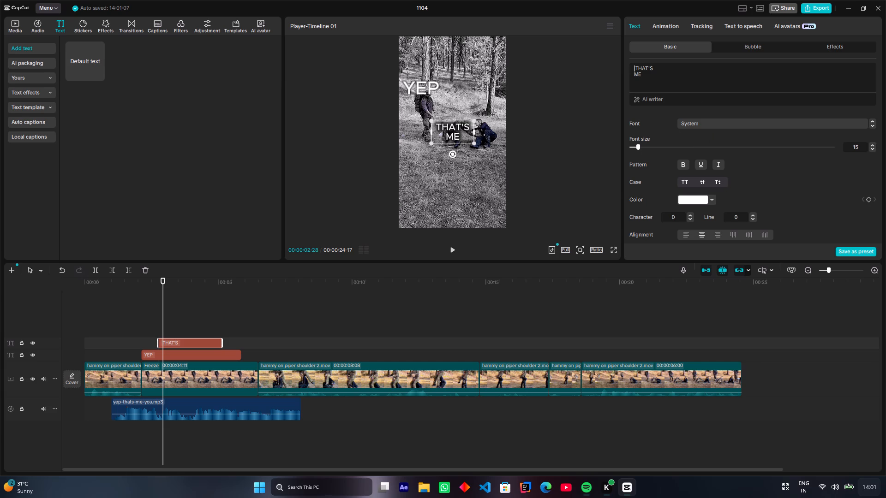
pyautogui.doubleClick(647, 76)
pyautogui.press('BackSpace')
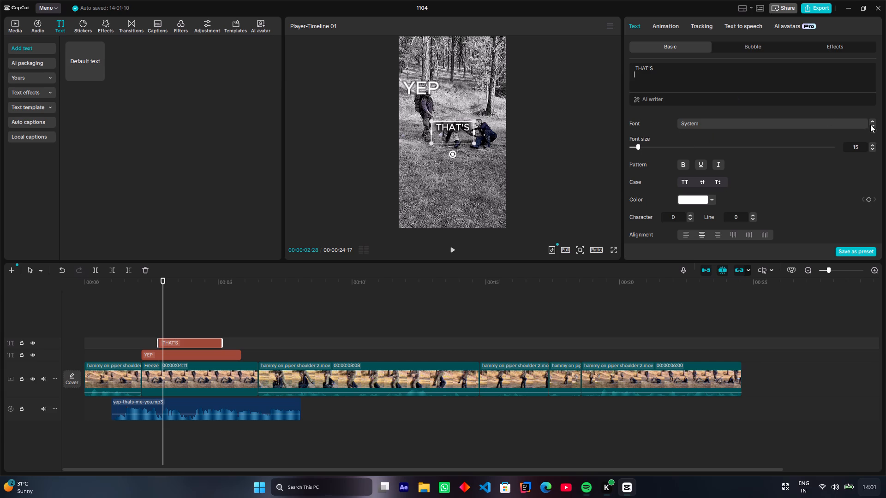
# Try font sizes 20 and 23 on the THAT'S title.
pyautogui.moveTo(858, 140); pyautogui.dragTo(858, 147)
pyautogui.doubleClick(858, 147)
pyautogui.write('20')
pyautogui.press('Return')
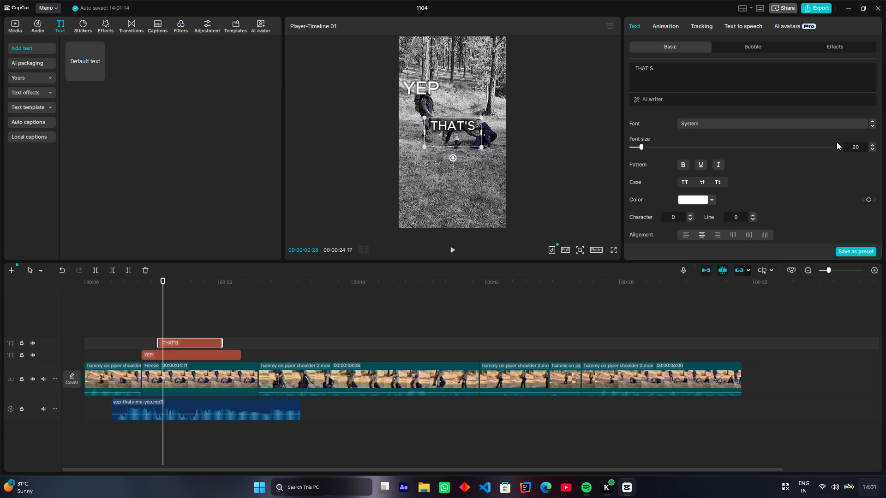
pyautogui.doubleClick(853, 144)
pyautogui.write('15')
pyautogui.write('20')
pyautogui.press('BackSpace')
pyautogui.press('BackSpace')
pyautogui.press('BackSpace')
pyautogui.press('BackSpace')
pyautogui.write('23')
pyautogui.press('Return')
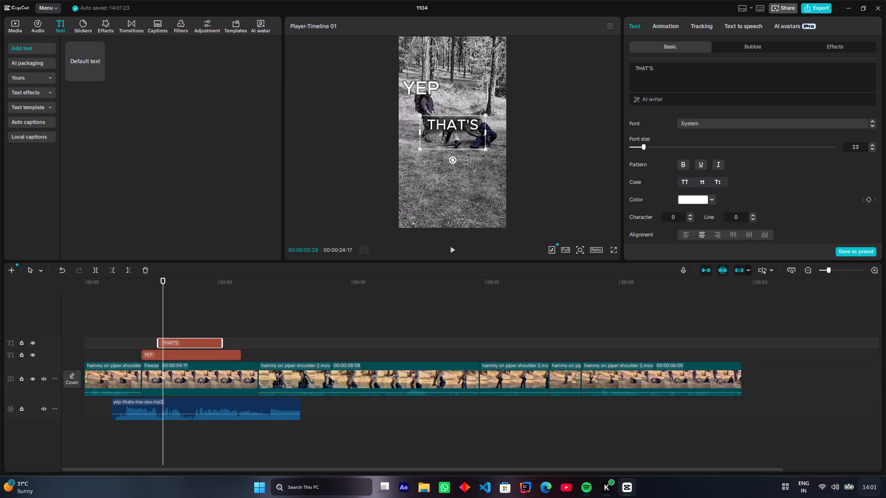
# Set the THAT'S title's font size to 30 and move it up, horizontally centred just below YEP.
pyautogui.doubleClick(858, 147)
pyautogui.write('30')
pyautogui.press('Return')
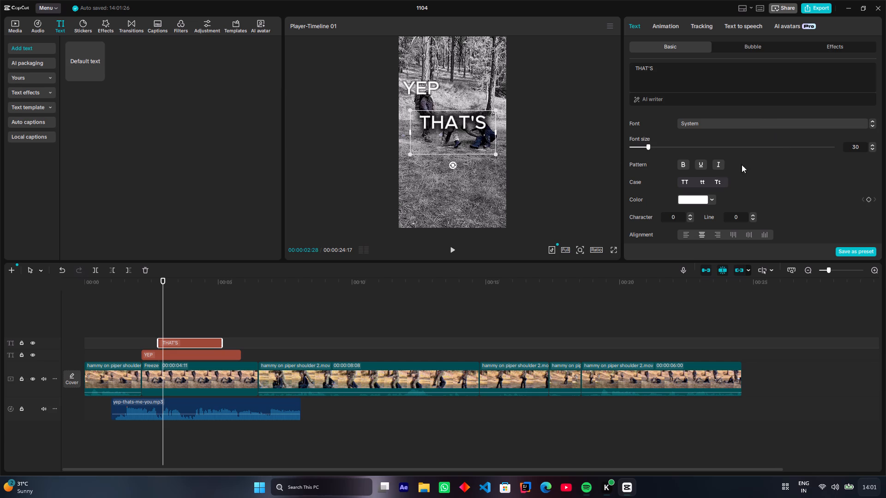
pyautogui.moveTo(455, 123); pyautogui.dragTo(455, 110)
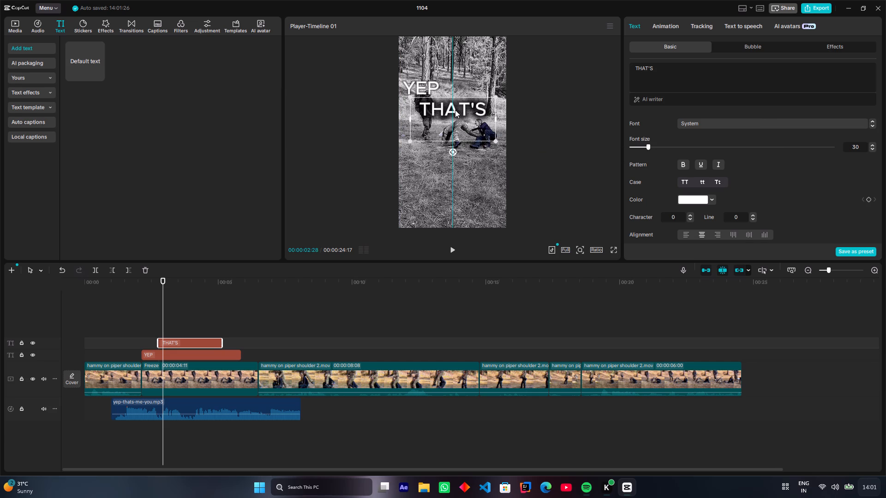
pyautogui.moveTo(455, 110); pyautogui.dragTo(455, 109)
pyautogui.click(353, 267)
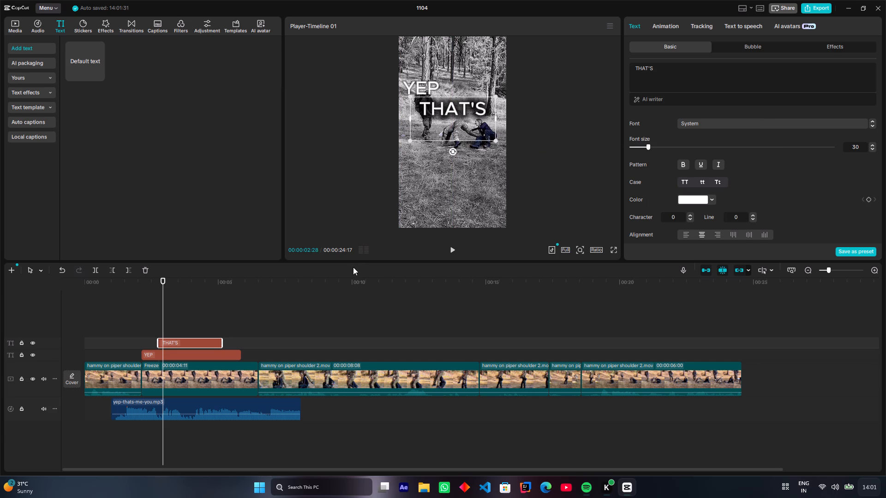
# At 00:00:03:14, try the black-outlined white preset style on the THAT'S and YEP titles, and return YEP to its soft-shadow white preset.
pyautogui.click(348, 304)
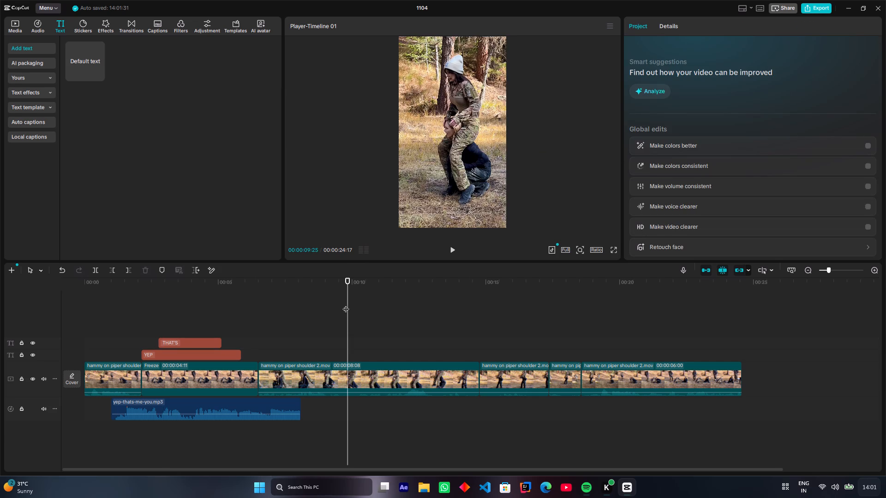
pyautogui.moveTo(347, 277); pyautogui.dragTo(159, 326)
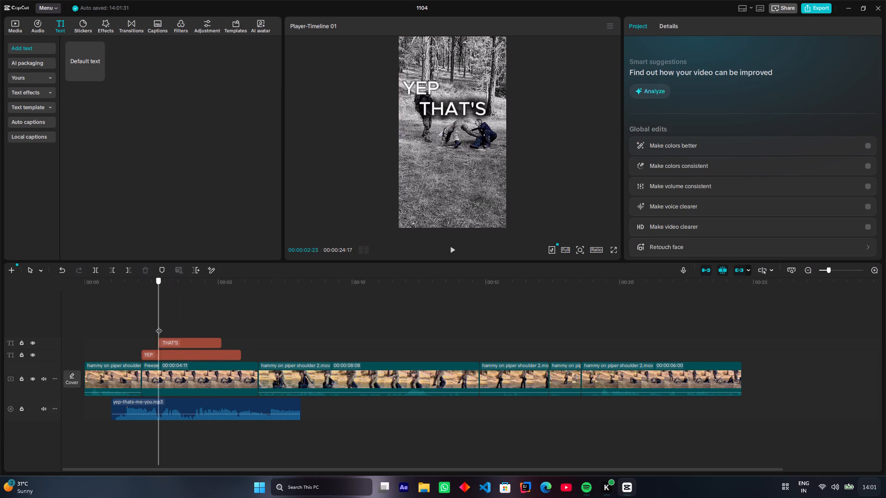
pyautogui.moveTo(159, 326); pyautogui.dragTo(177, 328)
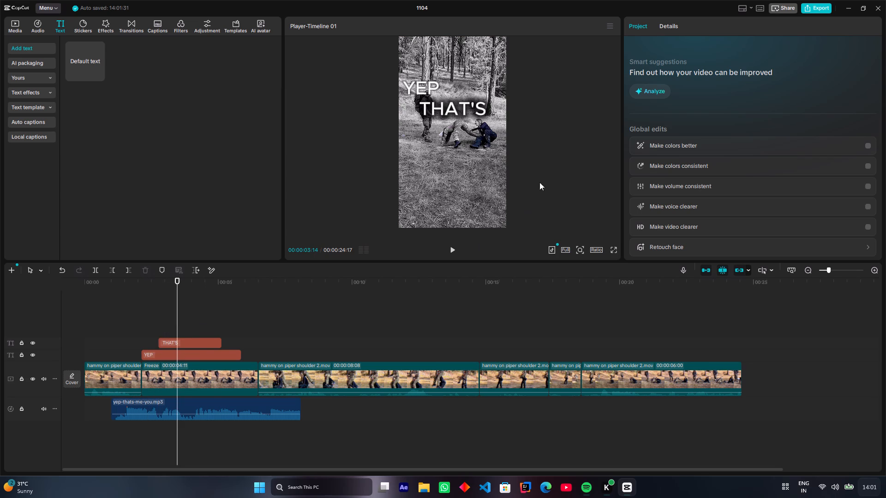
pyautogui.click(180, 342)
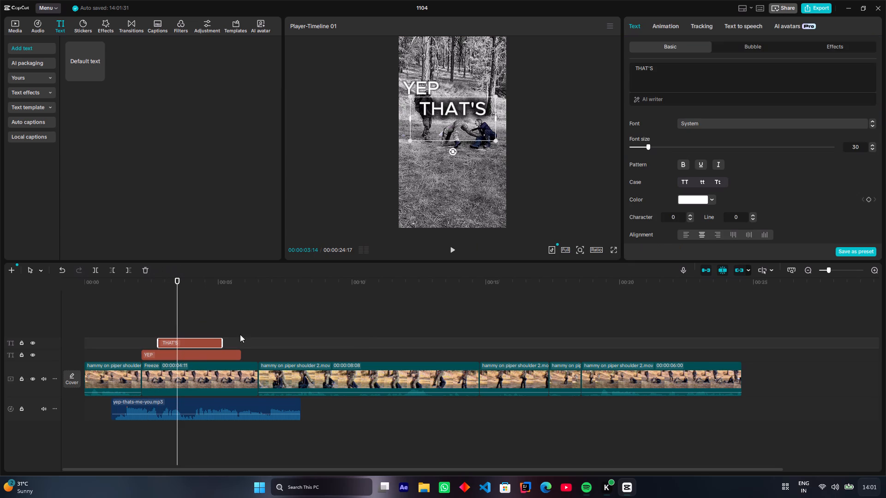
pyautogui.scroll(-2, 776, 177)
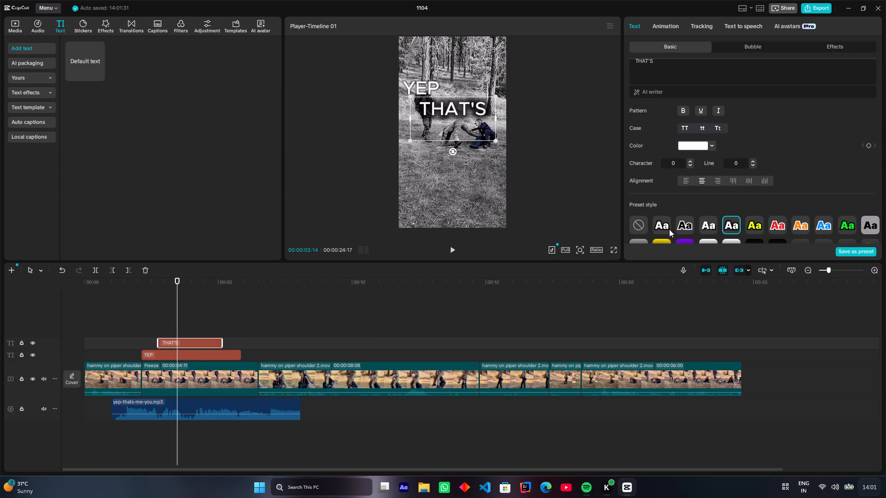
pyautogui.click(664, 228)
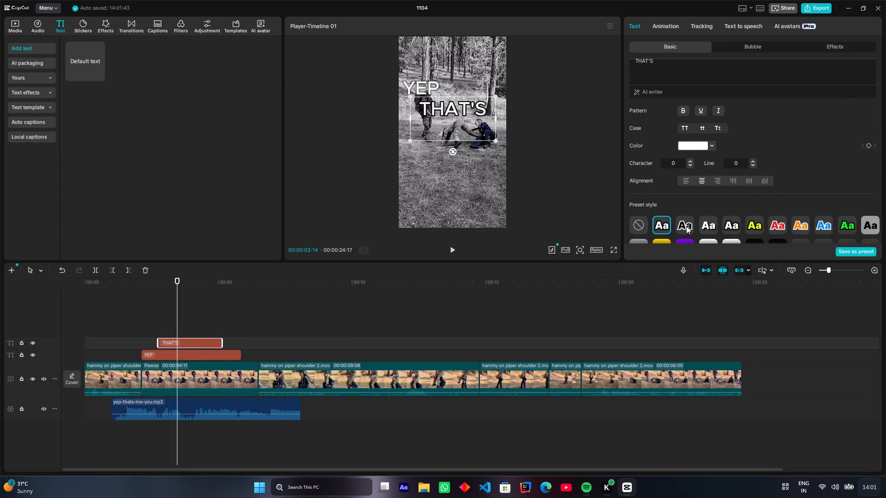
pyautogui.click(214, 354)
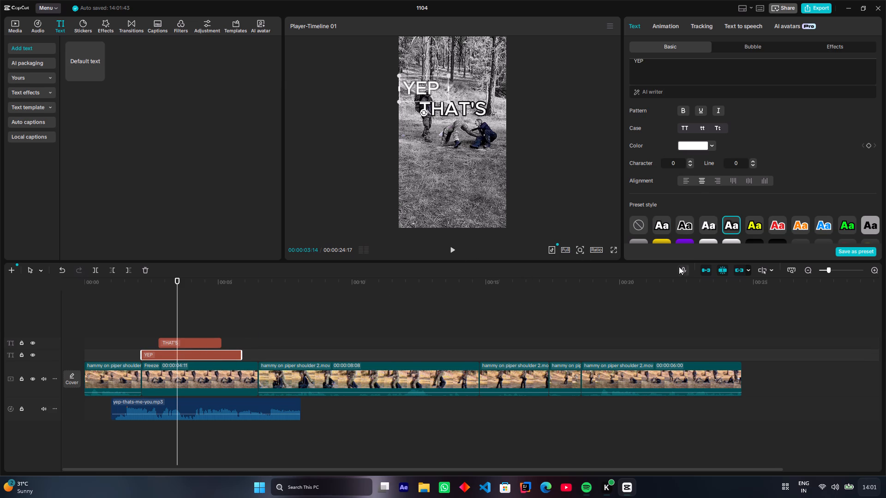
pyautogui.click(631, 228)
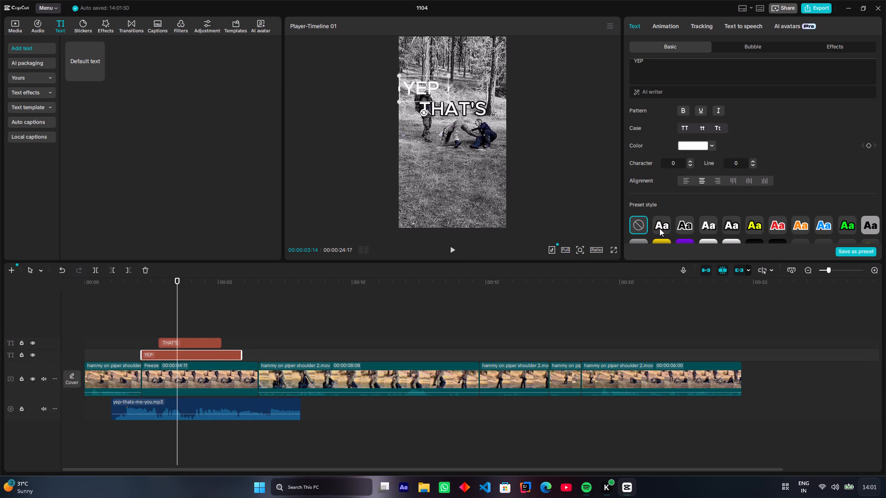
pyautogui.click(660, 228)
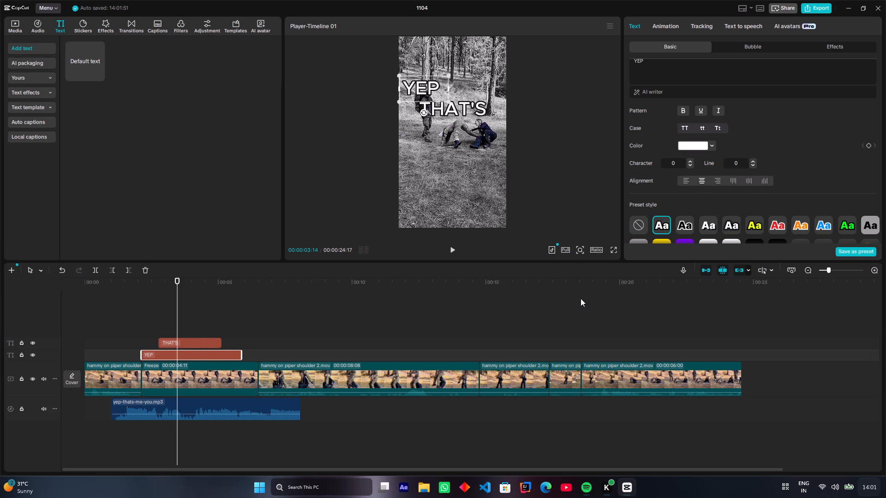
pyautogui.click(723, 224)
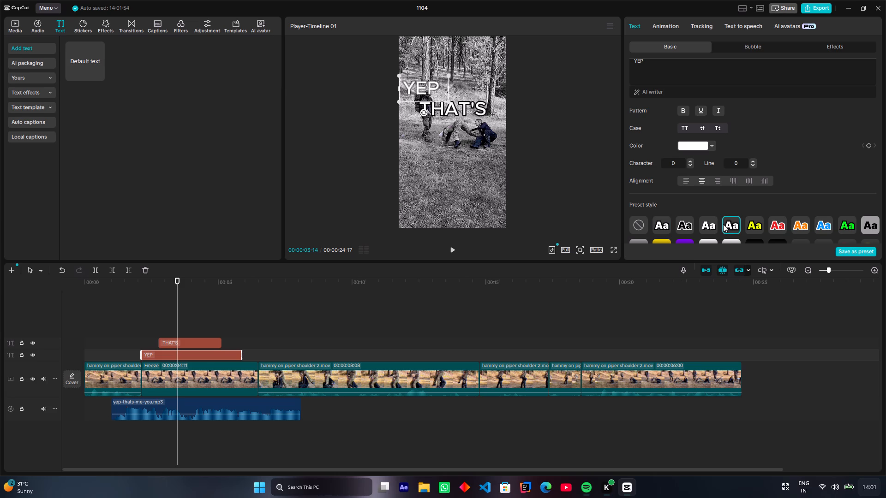
# Apply the white drop-shadow preset style, just before the soft-shadow one, to both the THAT'S and YEP titles.
pyautogui.click(191, 344)
pyautogui.click(731, 220)
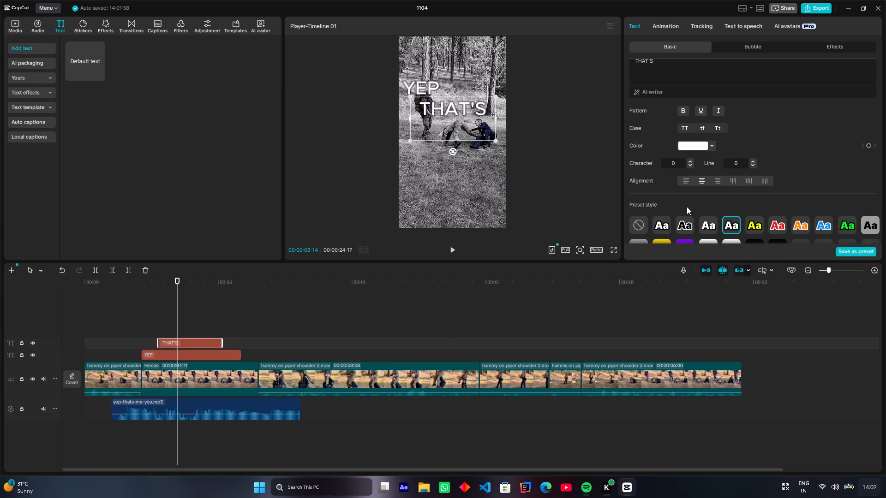
pyautogui.click(709, 223)
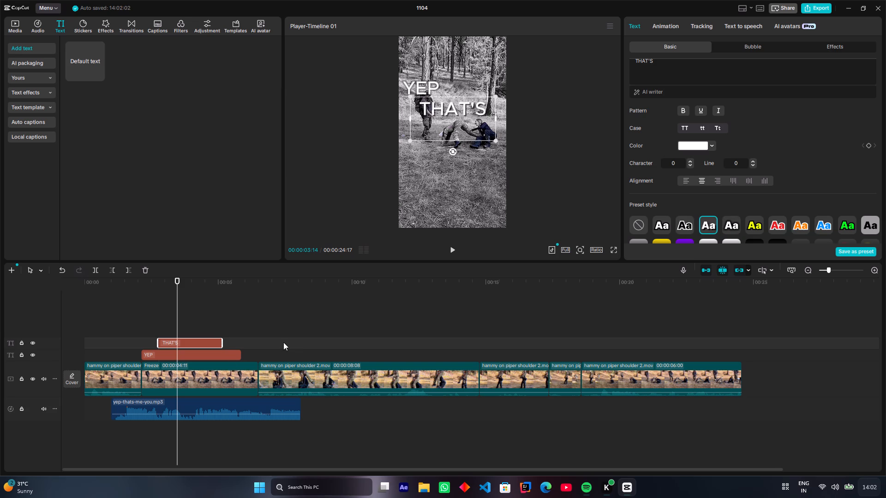
pyautogui.click(192, 357)
pyautogui.click(713, 224)
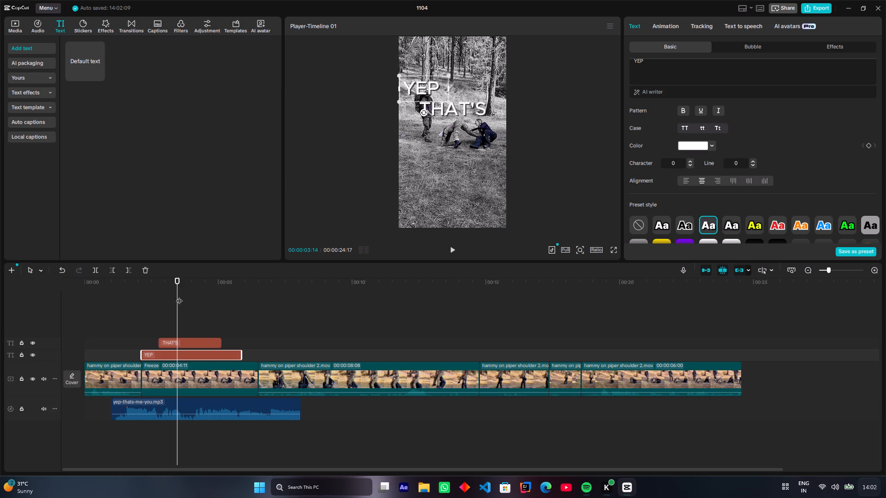
# Play from just before the YEP title to check the words against the voiceover, and place the playhead at 00:00:03:06.
pyautogui.moveTo(177, 282); pyautogui.dragTo(139, 284)
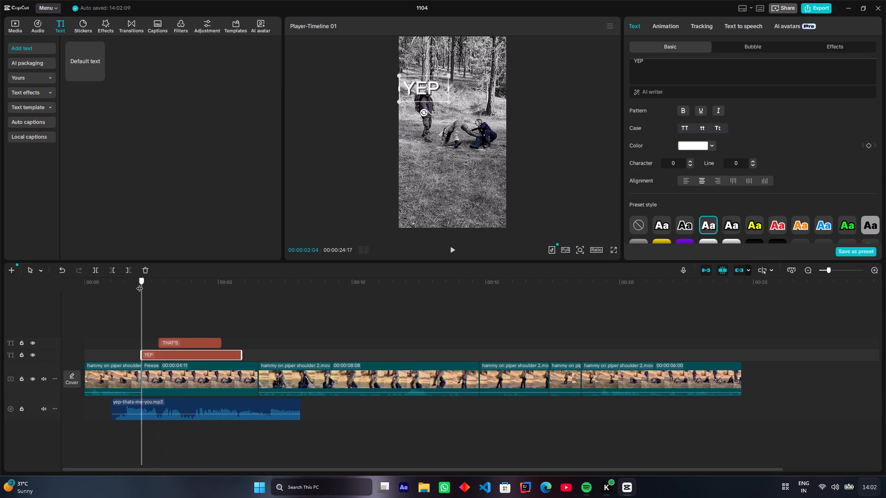
pyautogui.moveTo(139, 284); pyautogui.dragTo(133, 284)
pyautogui.press('space')
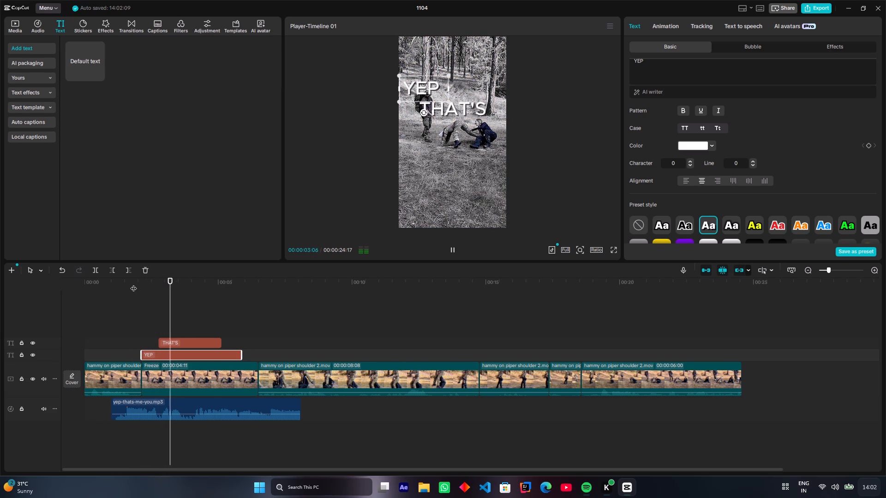
pyautogui.press('space')
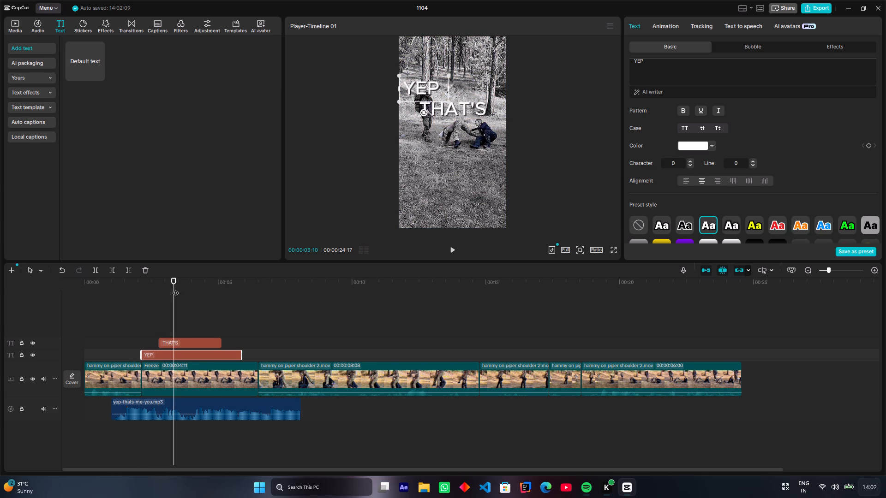
pyautogui.click(174, 279)
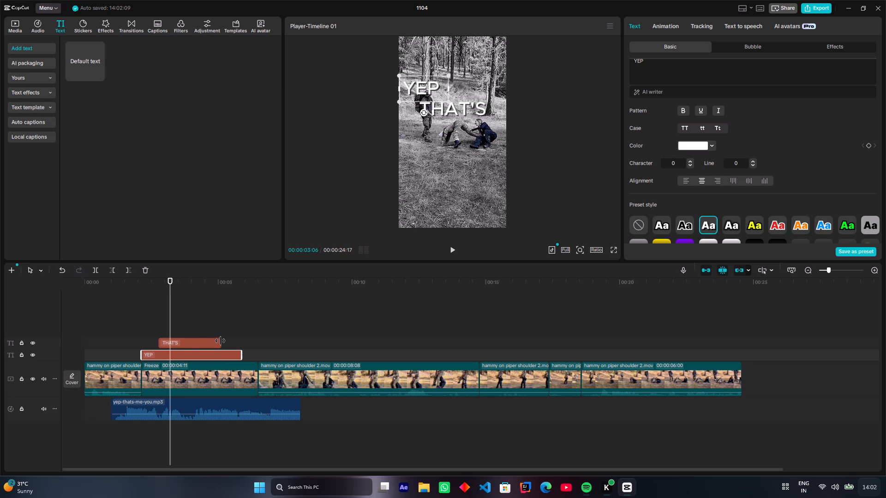
# Extend the THAT'S and YEP titles so both end where the freeze-frame clip ends.
pyautogui.moveTo(220, 340); pyautogui.dragTo(255, 349)
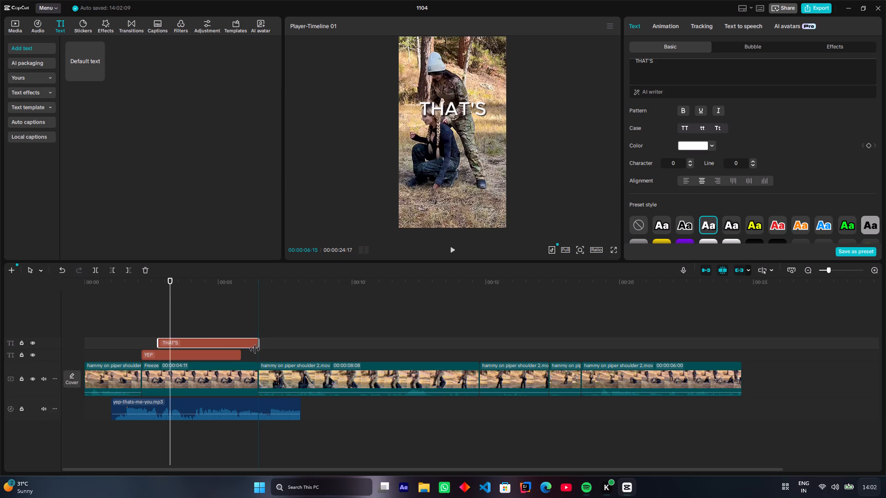
pyautogui.moveTo(255, 349); pyautogui.dragTo(256, 350)
pyautogui.moveTo(240, 352); pyautogui.dragTo(257, 356)
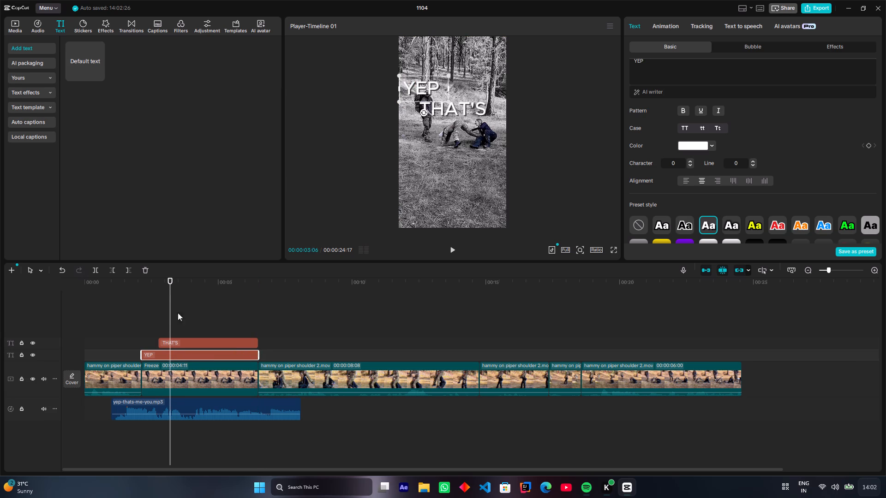
pyautogui.click(202, 352)
# Play back to locate the word after THAT'S, split the THAT'S title at 00:00:03:13 and move its second part to a new track above.
pyautogui.moveTo(170, 279); pyautogui.dragTo(226, 318)
pyautogui.click(236, 335)
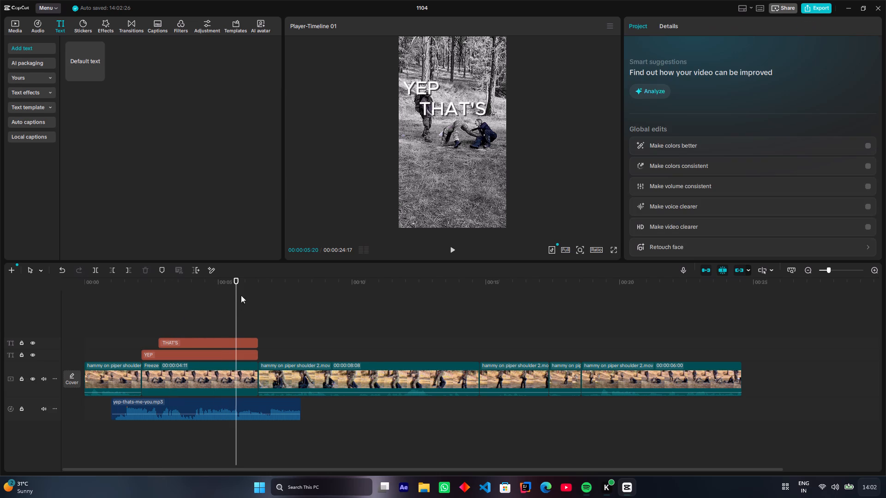
pyautogui.moveTo(235, 279); pyautogui.dragTo(168, 301)
pyautogui.press('space')
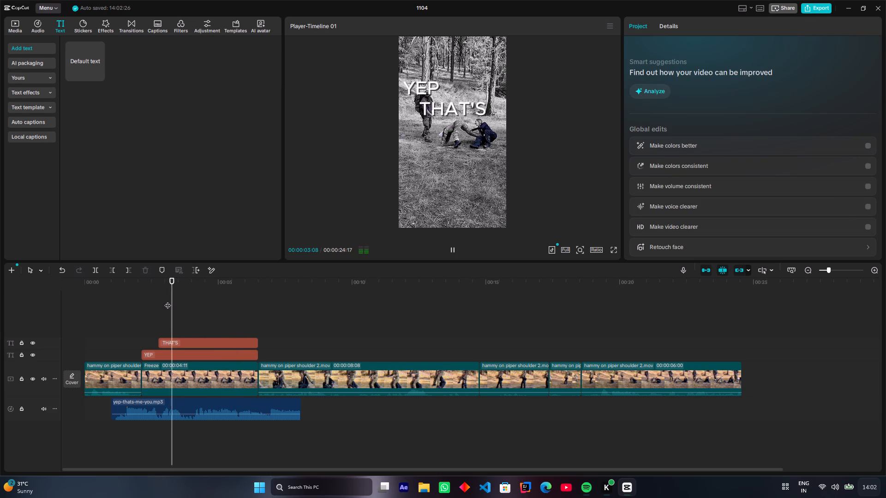
pyautogui.press('space')
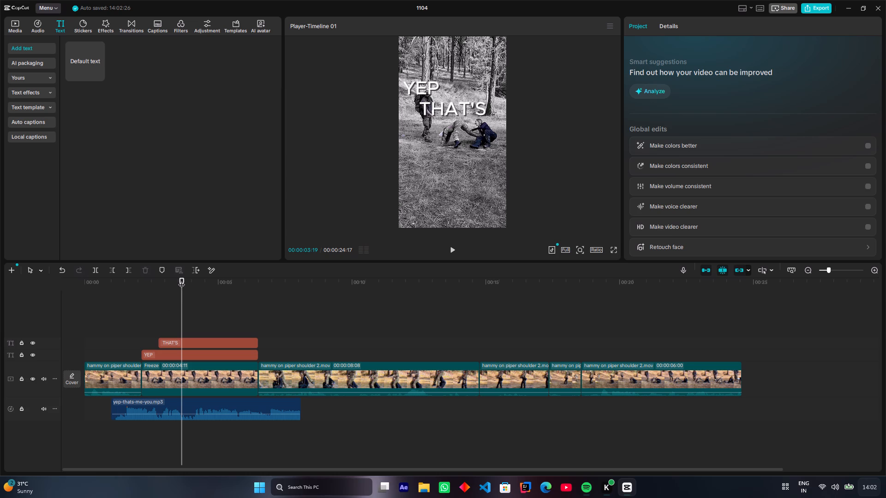
pyautogui.moveTo(181, 280); pyautogui.dragTo(161, 287)
pyautogui.press('space')
pyautogui.press('space')
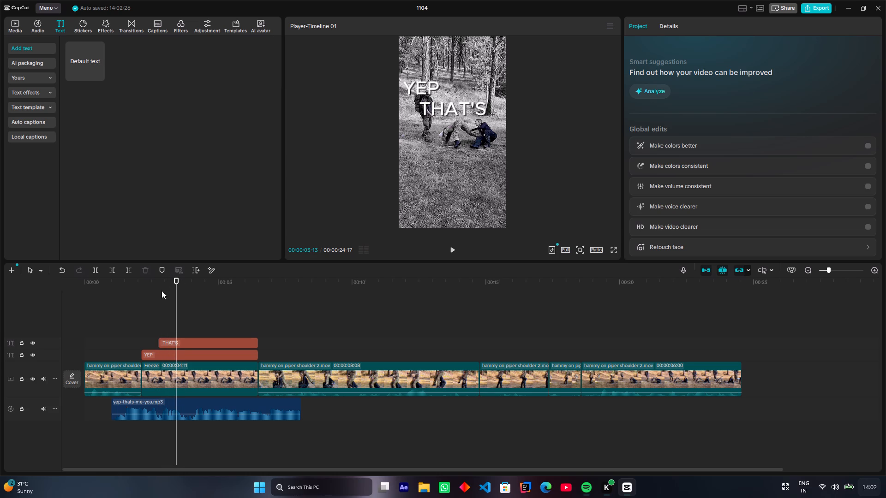
pyautogui.click(183, 343)
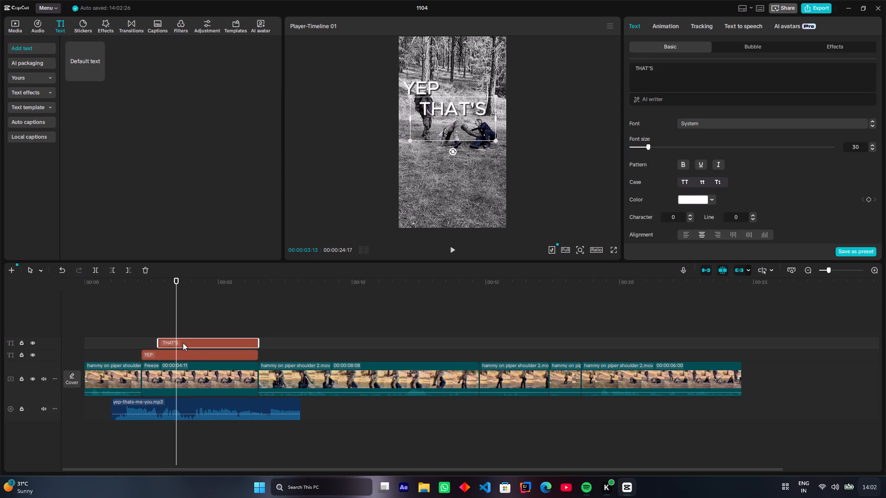
pyautogui.click(94, 268)
pyautogui.moveTo(215, 344); pyautogui.dragTo(215, 333)
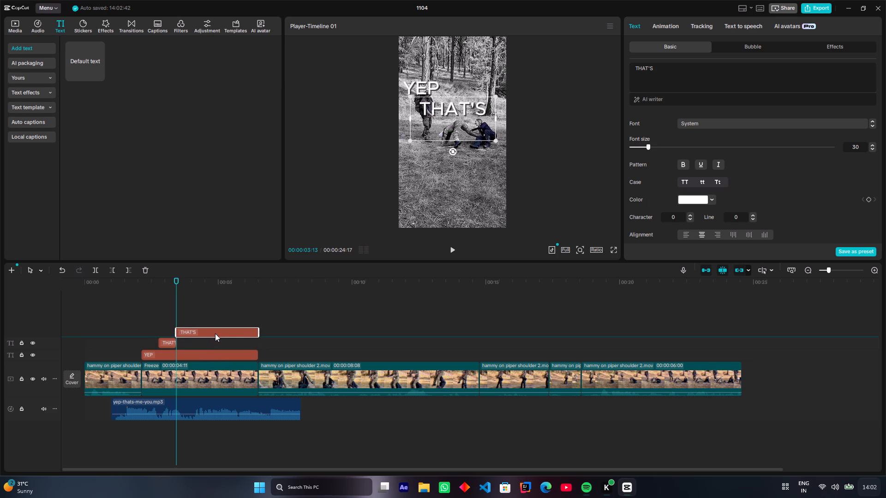
pyautogui.moveTo(215, 333); pyautogui.dragTo(216, 333)
# Extend the first part of the split THAT'S title back to the end of the freeze frame.
pyautogui.moveTo(180, 339); pyautogui.dragTo(185, 338)
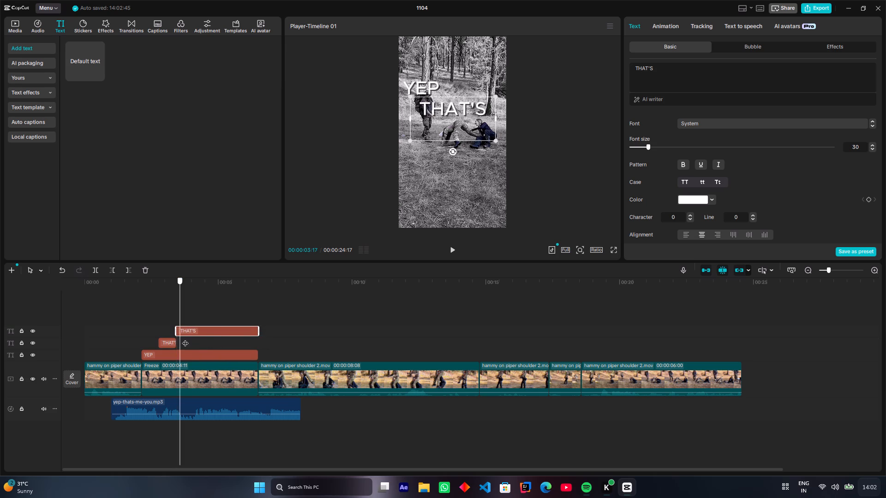
pyautogui.moveTo(185, 338); pyautogui.dragTo(186, 338)
pyautogui.moveTo(176, 338); pyautogui.dragTo(260, 341)
# Replace the text of the upper THAT'S title copy with ME.
pyautogui.click(234, 329)
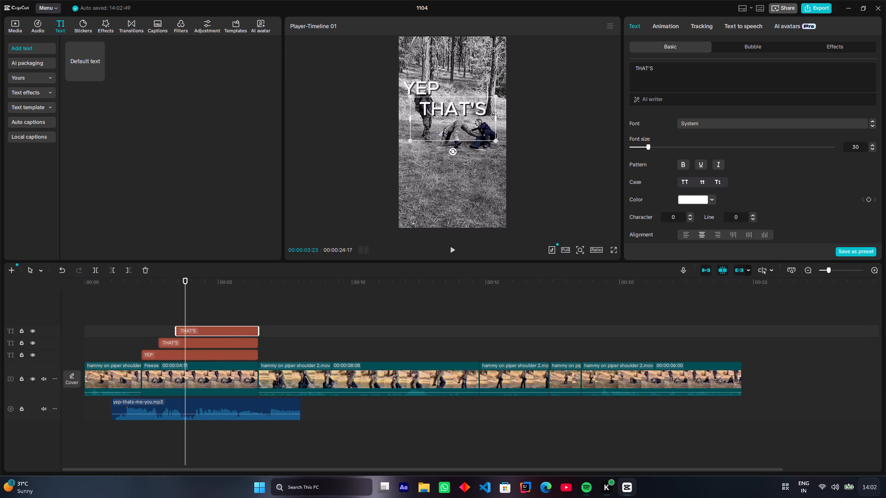
pyautogui.doubleClick(669, 73)
pyautogui.doubleClick(669, 73)
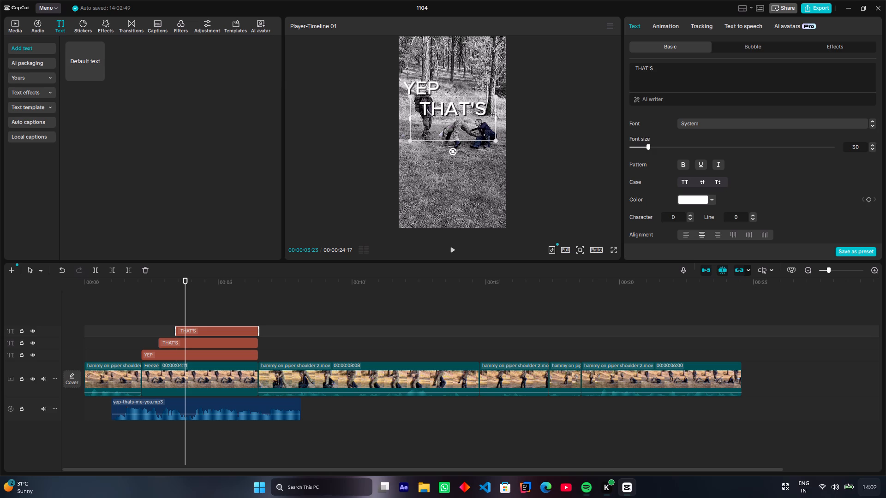
pyautogui.doubleClick(665, 66)
pyautogui.doubleClick(665, 66)
pyautogui.doubleClick(665, 66)
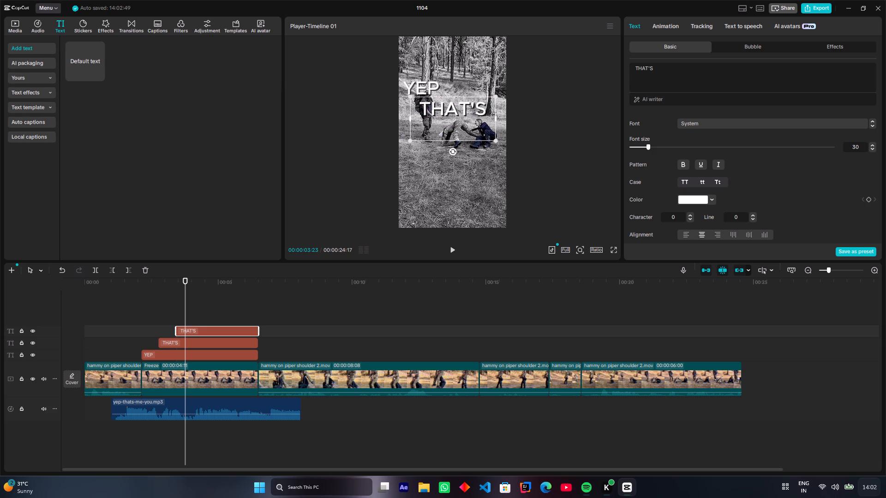
pyautogui.doubleClick(665, 66)
pyautogui.doubleClick(665, 66)
pyautogui.press('BackSpace')
pyautogui.press('BackSpace')
pyautogui.press('BackSpace')
pyautogui.press('BackSpace')
pyautogui.press('BackSpace')
pyautogui.press('BackSpace')
pyautogui.press('BackSpace')
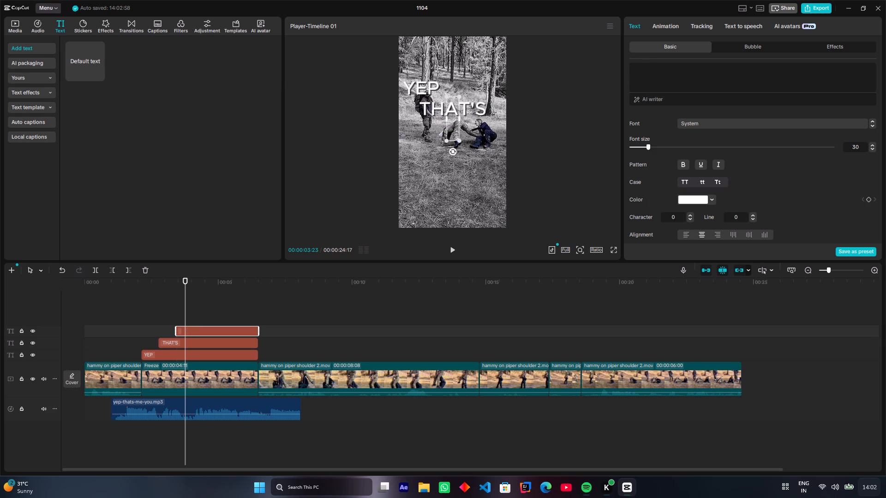
pyautogui.write('ME')
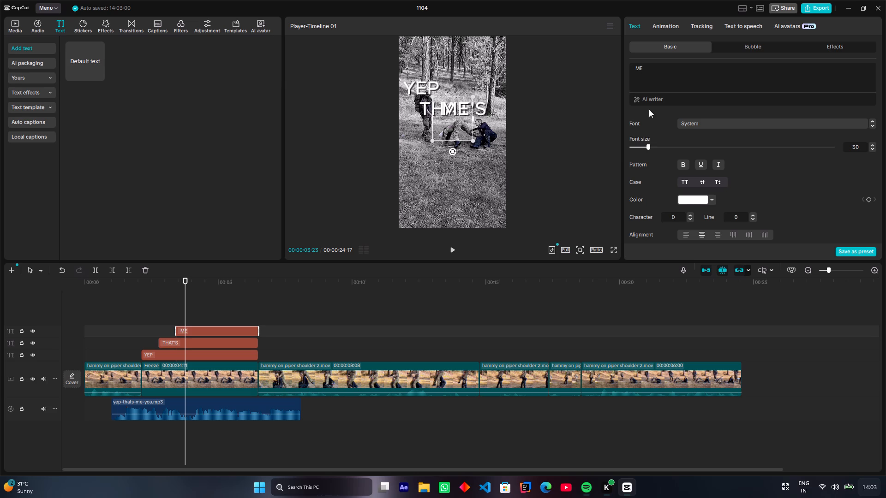
# Move the ME title down below THAT'S, horizontally centred over the grass, and set its font size to 40.
pyautogui.moveTo(459, 126); pyautogui.dragTo(458, 153)
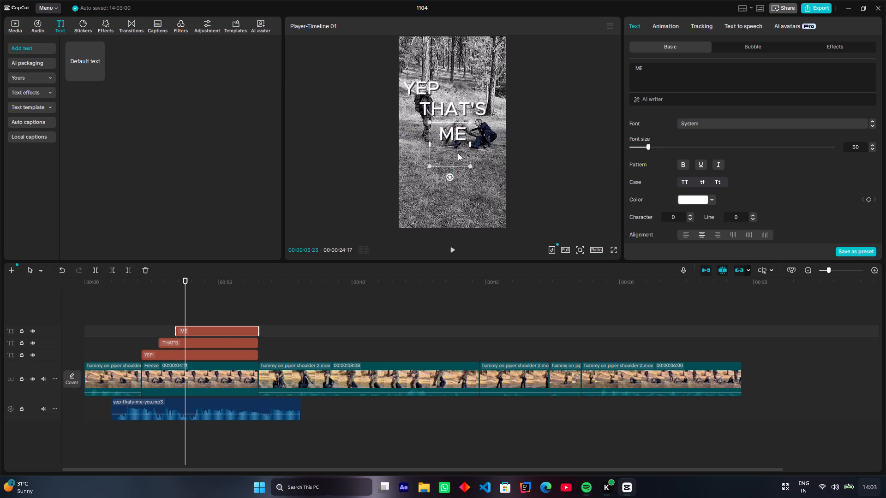
pyautogui.moveTo(458, 153); pyautogui.dragTo(459, 178)
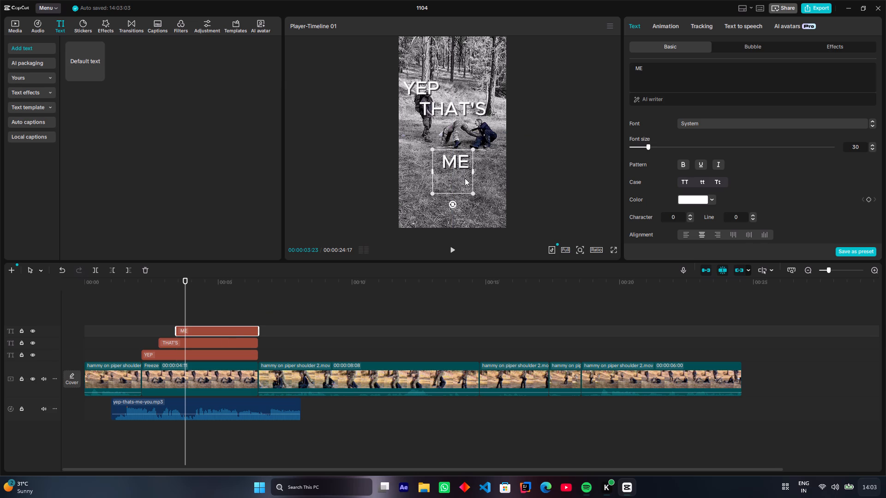
pyautogui.doubleClick(854, 145)
pyautogui.write('40')
pyautogui.press('Return')
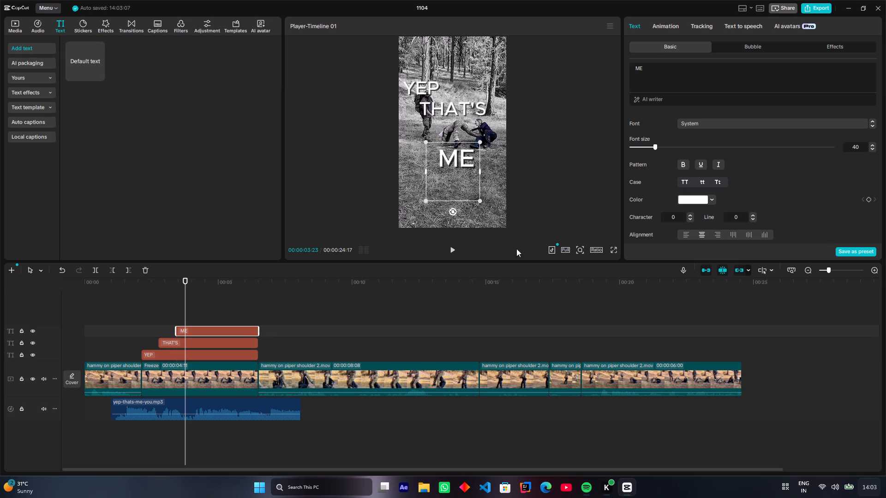
# Play the titles against the voiceover, shift the ME title slightly earlier on its track, and replay to check its timing.
pyautogui.click(407, 310)
pyautogui.click(168, 284)
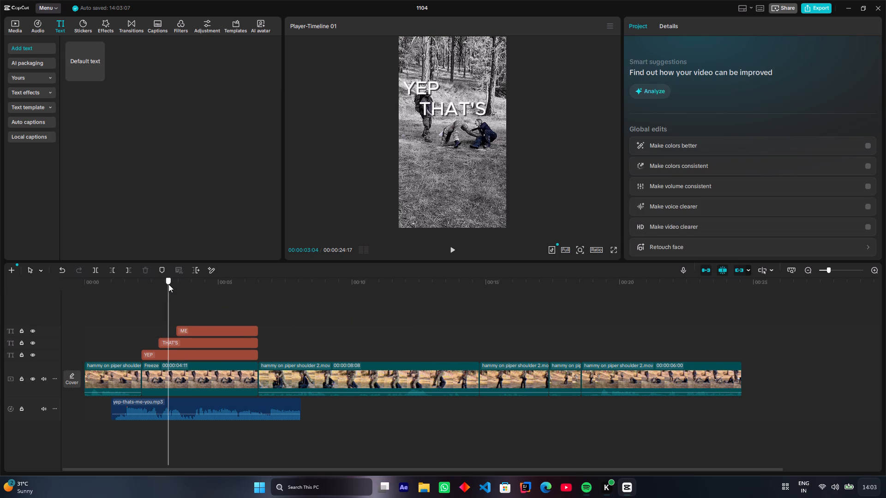
pyautogui.moveTo(168, 284); pyautogui.dragTo(108, 294)
pyautogui.press('space')
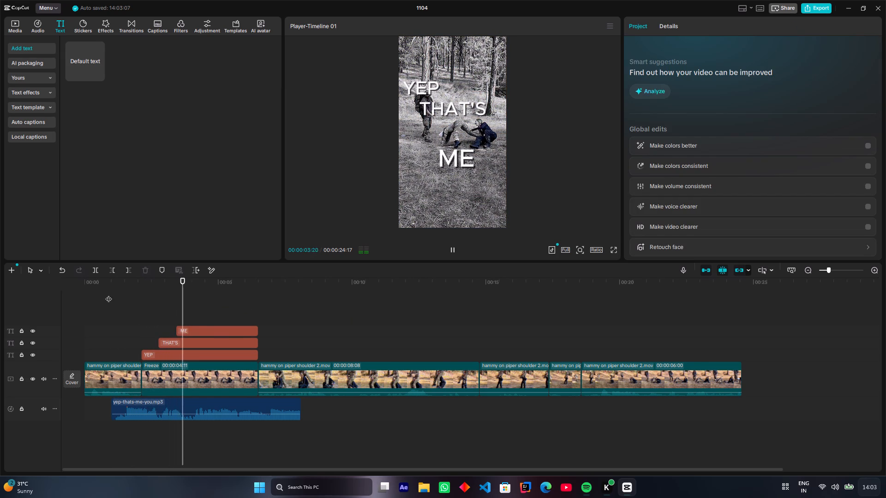
pyautogui.moveTo(199, 326); pyautogui.dragTo(196, 326)
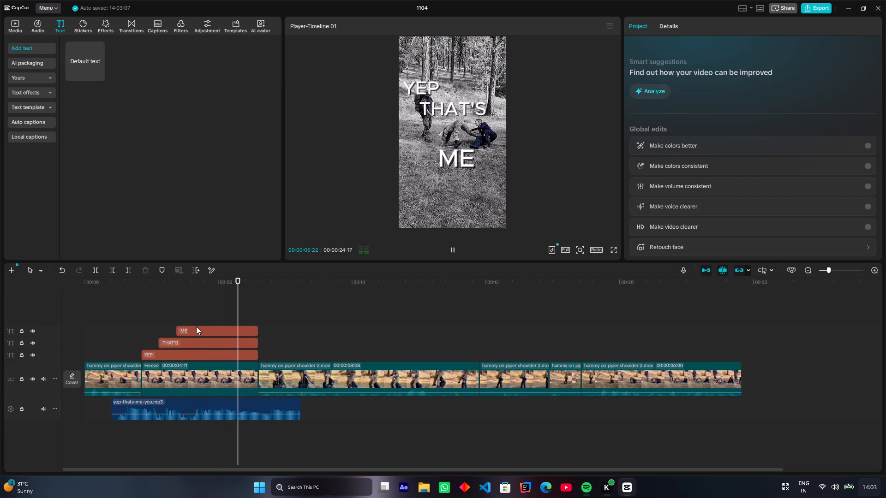
pyautogui.moveTo(196, 326); pyautogui.dragTo(195, 326)
pyautogui.click(108, 288)
pyautogui.press('space')
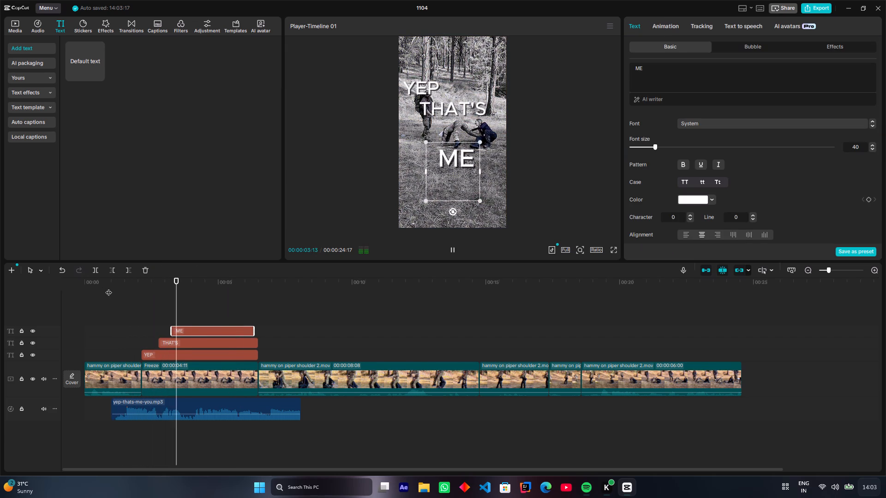
pyautogui.press('space')
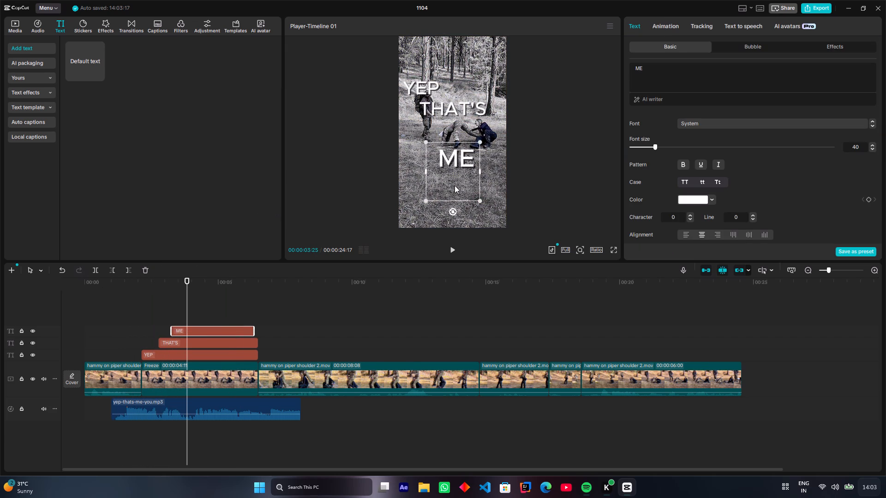
# Move the ME title sideways to the right edge of the video frame, below the end of THAT'S.
pyautogui.moveTo(457, 184); pyautogui.dragTo(486, 183)
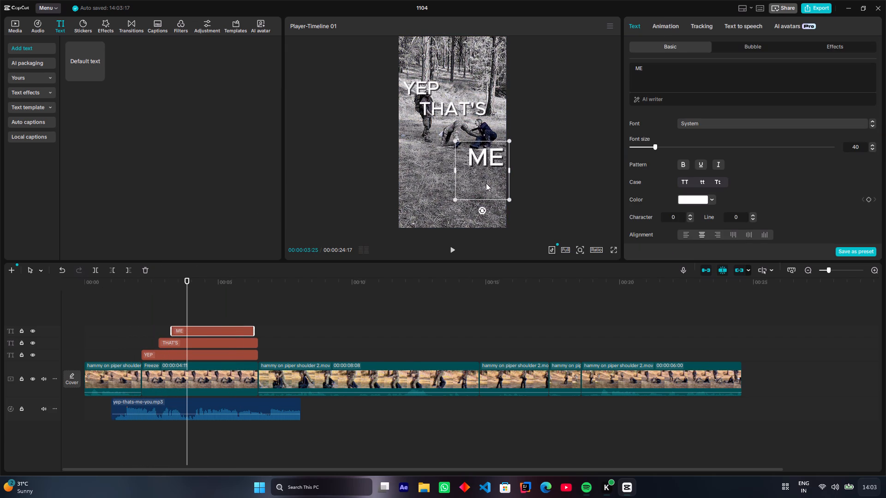
pyautogui.moveTo(486, 183); pyautogui.dragTo(484, 183)
# Play through the titles and extend the ME title's end to the end of the freeze frame.
pyautogui.moveTo(187, 282); pyautogui.dragTo(184, 282)
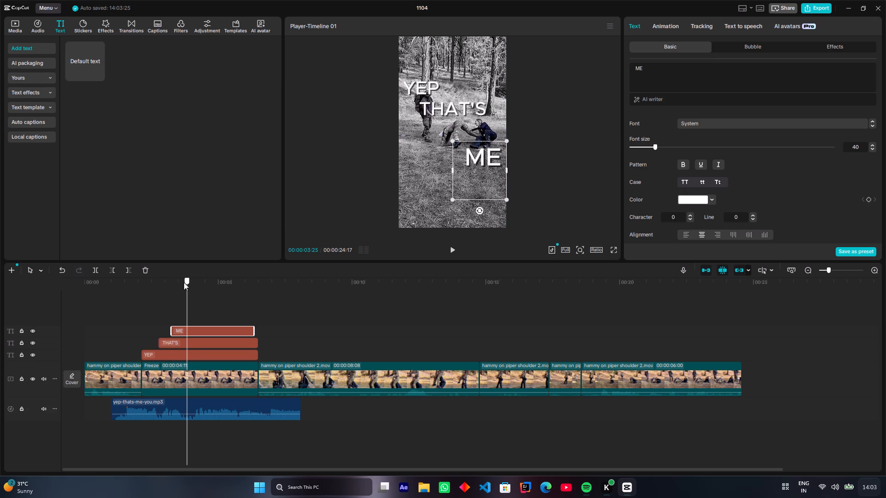
pyautogui.moveTo(184, 282); pyautogui.dragTo(124, 294)
pyautogui.press('space')
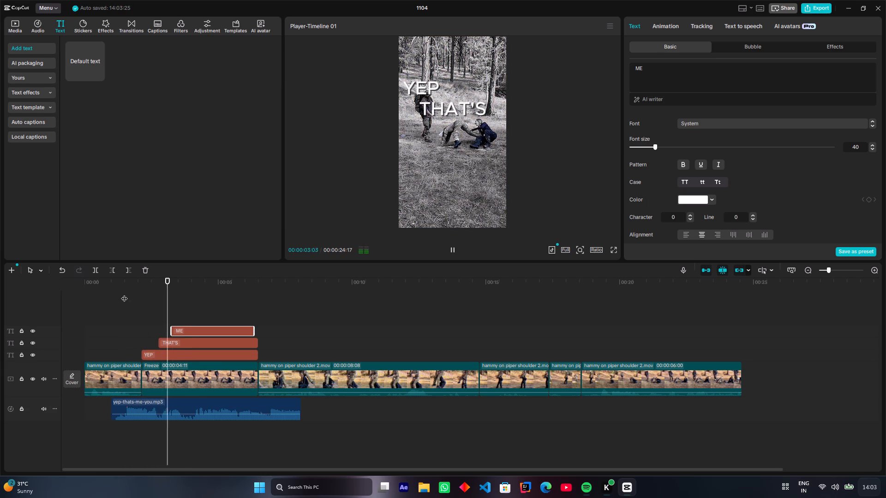
pyautogui.click(270, 345)
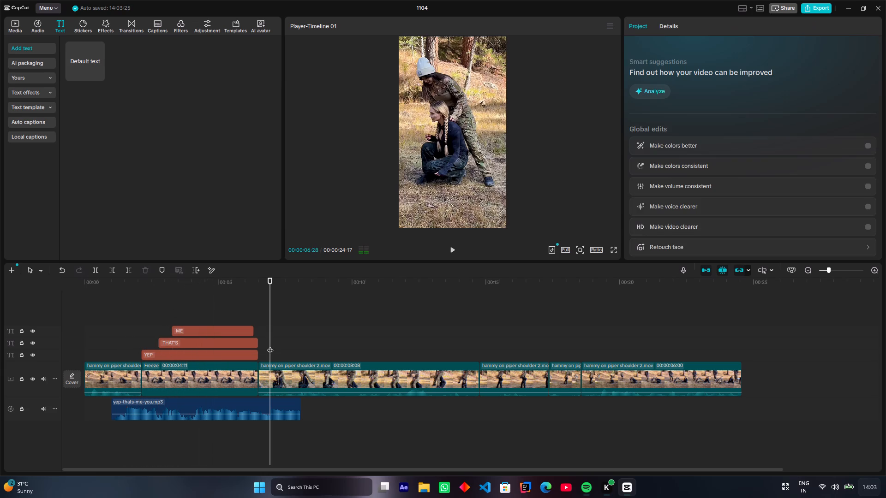
pyautogui.click(252, 329)
# Replay from near the start past the freeze frame to check the three titles against the voiceover.
pyautogui.click(89, 288)
pyautogui.press('space')
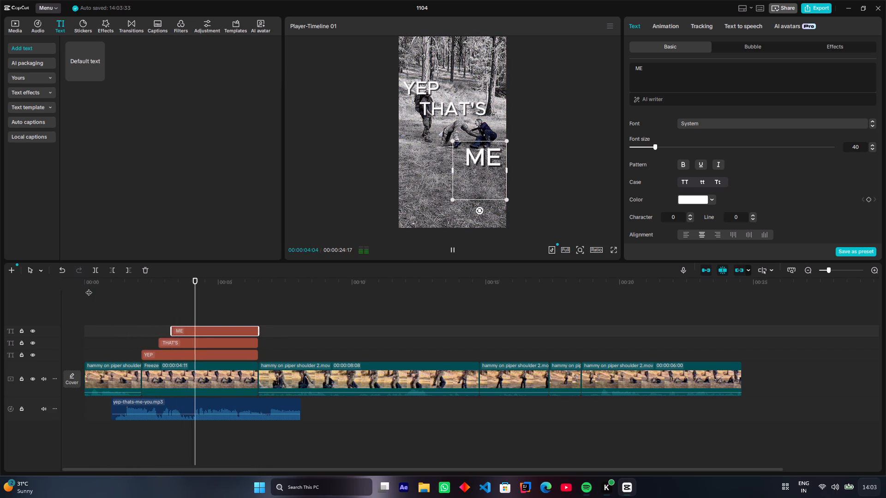
pyautogui.click(333, 335)
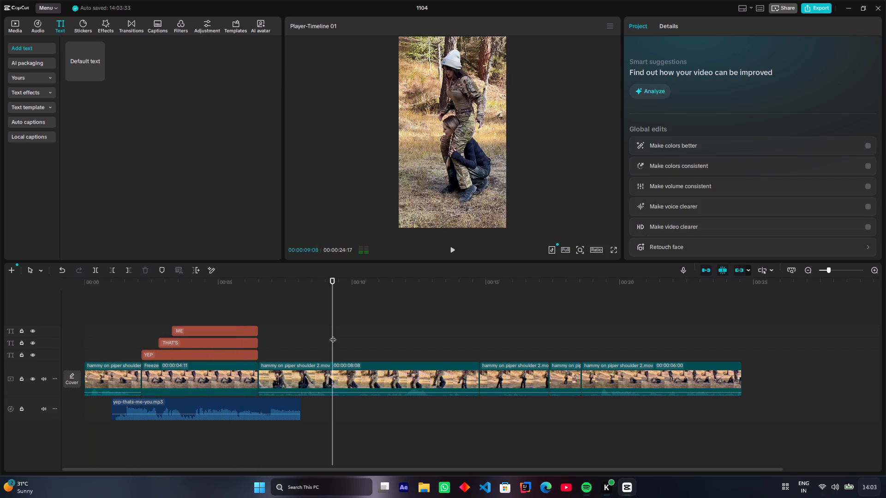
pyautogui.click(102, 281)
pyautogui.press('space')
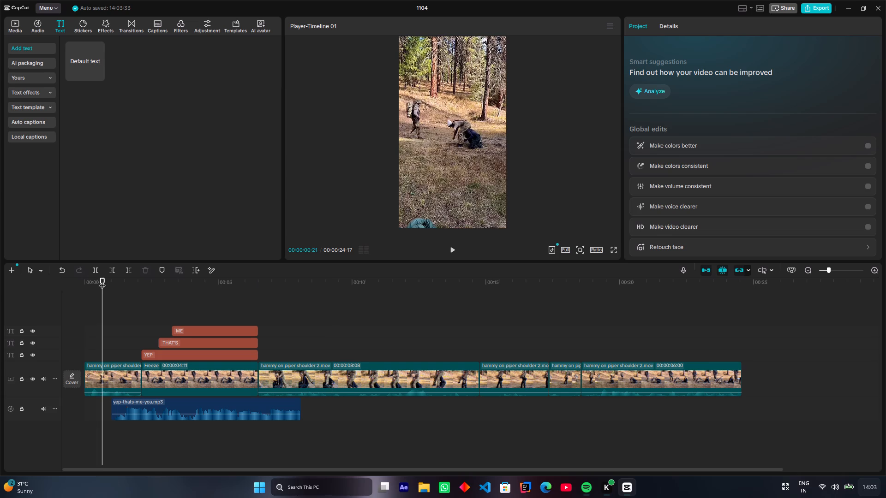
pyautogui.press('space')
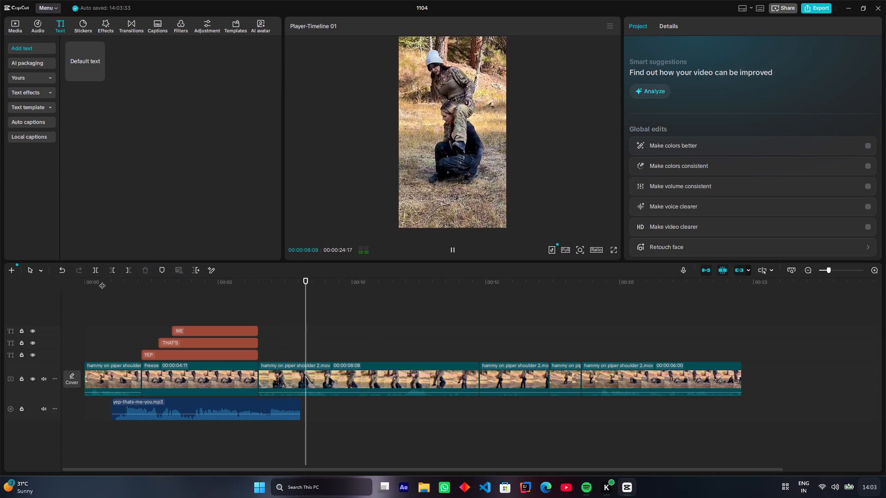
pyautogui.moveTo(342, 286); pyautogui.dragTo(162, 325)
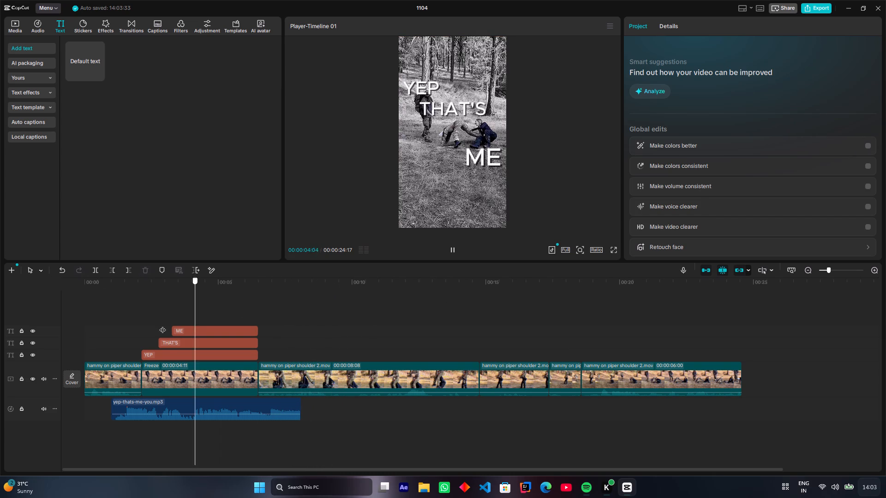
# Play the video from the freeze frame through to the last clip to review the titles, voiceover and remaining footage.
pyautogui.moveTo(162, 325); pyautogui.dragTo(146, 322)
pyautogui.press('space')
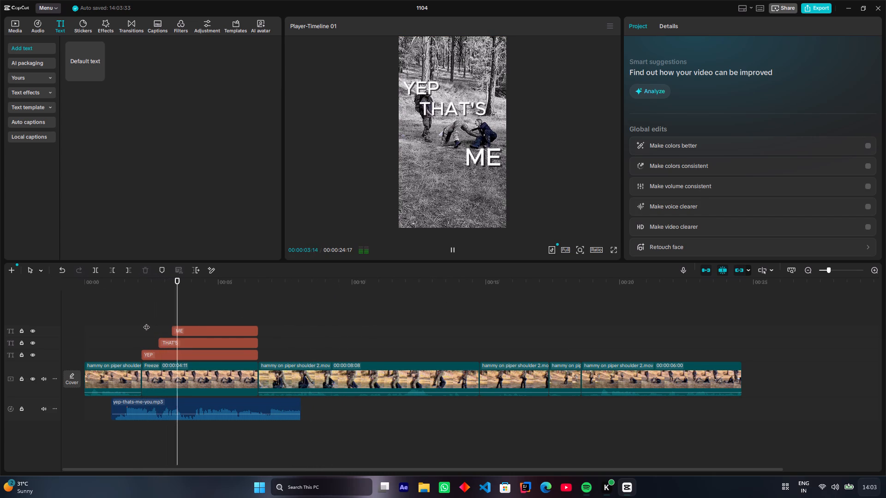
pyautogui.press('space')
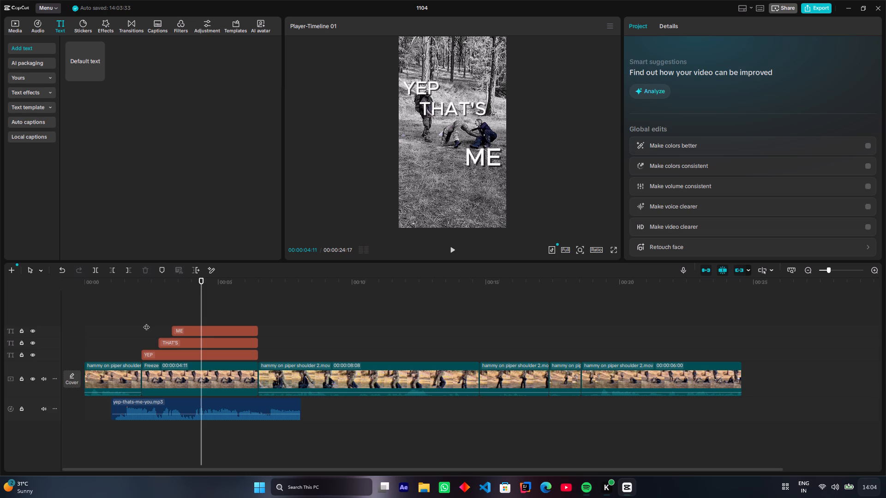
pyautogui.press('space')
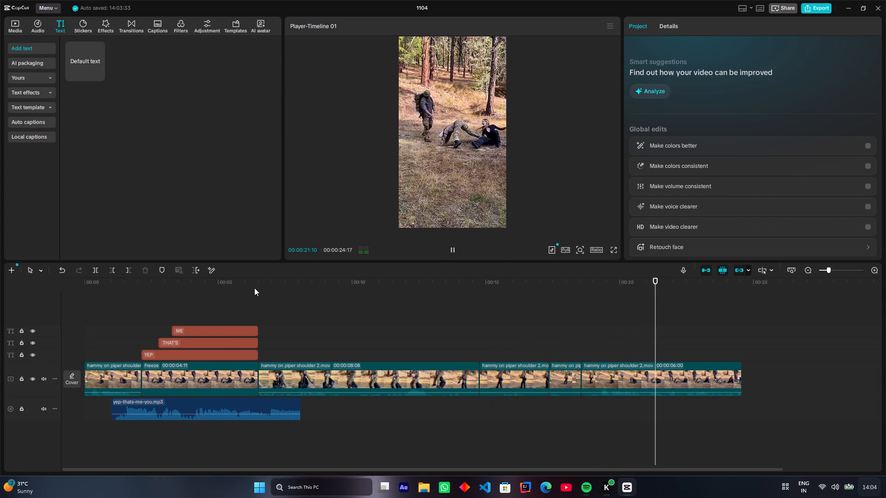
pyautogui.press('space')
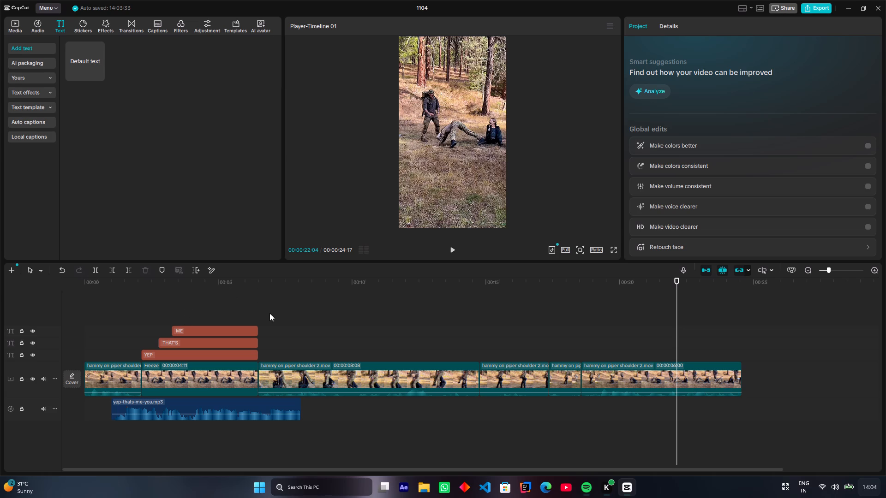
# Scrub back and forth across the freeze frame to examine when the YEP, THAT'S and ME titles appear, ending at the video's start.
pyautogui.moveTo(676, 283); pyautogui.dragTo(359, 408)
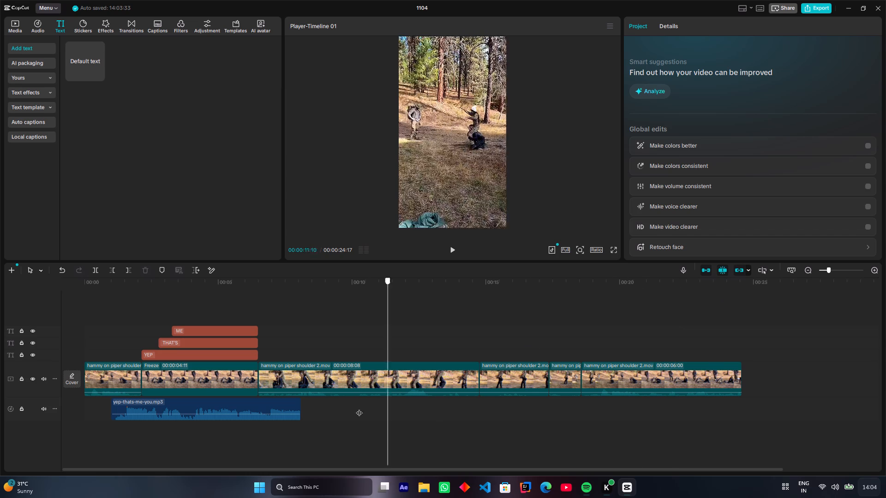
pyautogui.moveTo(359, 408); pyautogui.dragTo(166, 389)
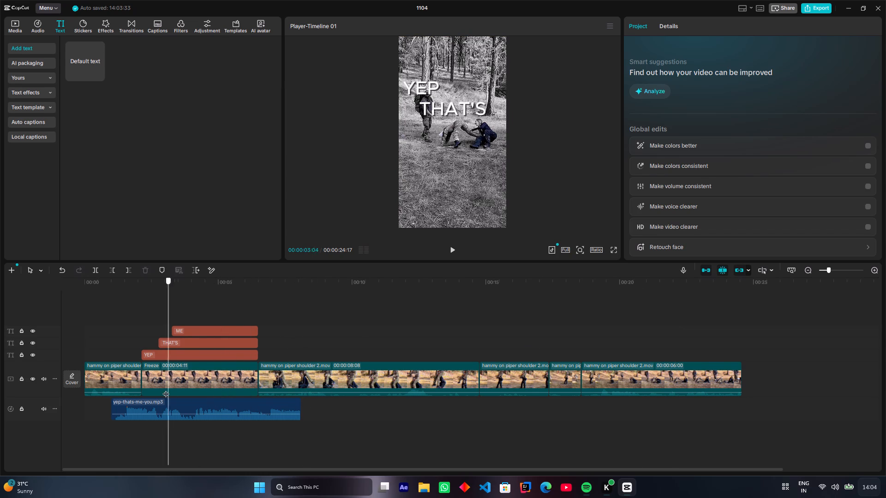
pyautogui.moveTo(166, 389); pyautogui.dragTo(143, 389)
pyautogui.moveTo(140, 281); pyautogui.dragTo(130, 282)
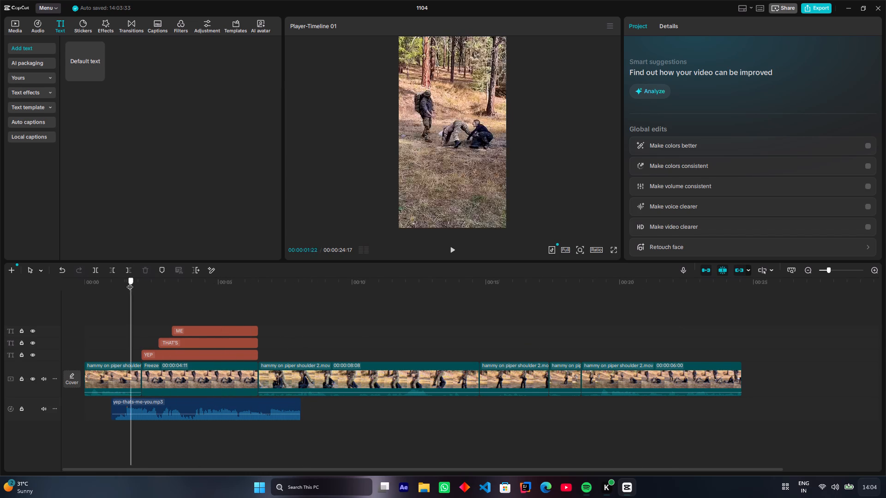
pyautogui.moveTo(130, 282); pyautogui.dragTo(152, 293)
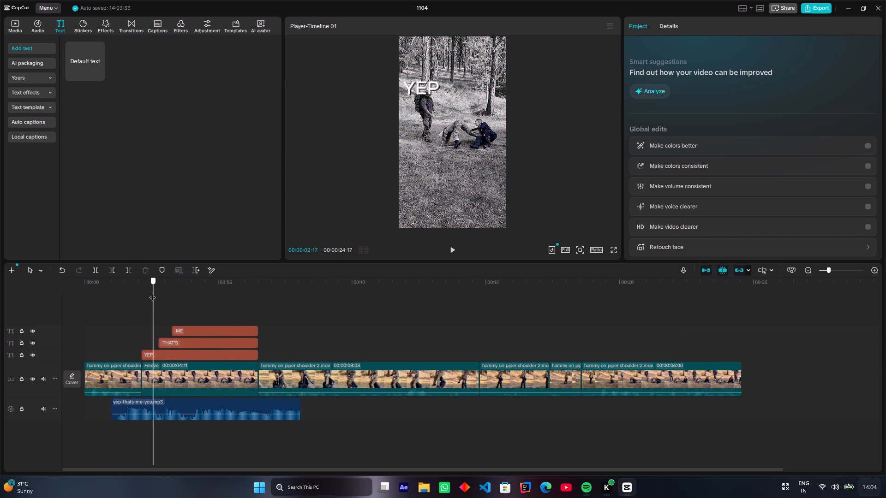
pyautogui.moveTo(152, 293); pyautogui.dragTo(129, 300)
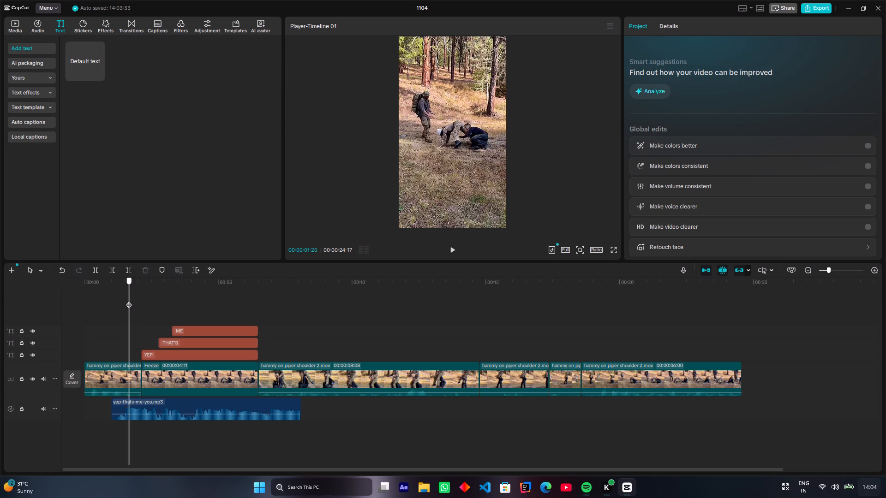
pyautogui.moveTo(129, 300); pyautogui.dragTo(182, 295)
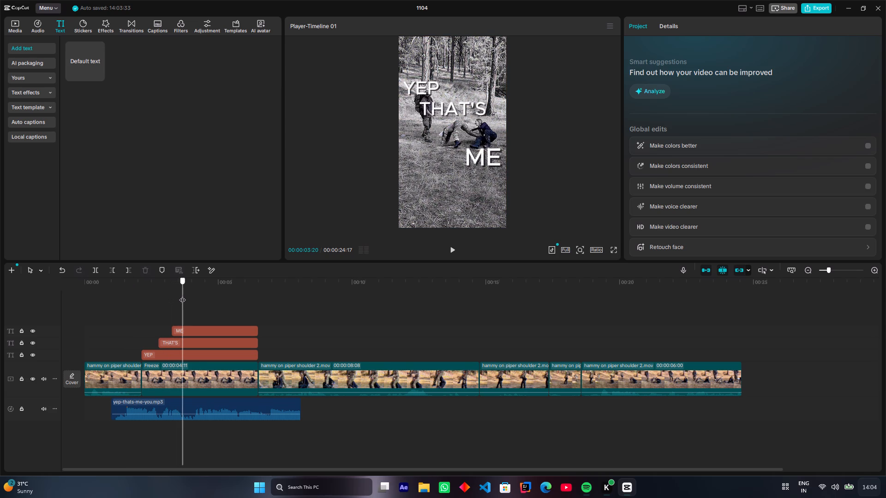
pyautogui.moveTo(182, 295); pyautogui.dragTo(183, 295)
pyautogui.moveTo(183, 295); pyautogui.dragTo(185, 315)
pyautogui.moveTo(185, 315); pyautogui.dragTo(251, 329)
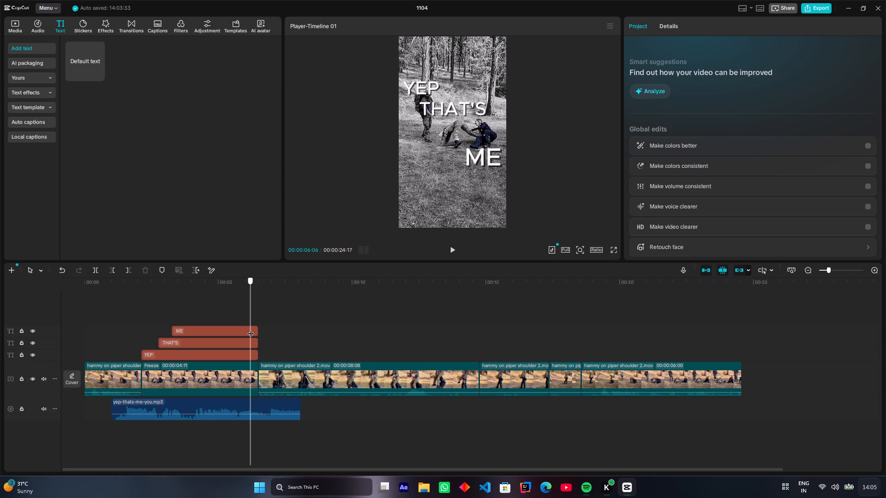
pyautogui.moveTo(251, 329); pyautogui.dragTo(134, 350)
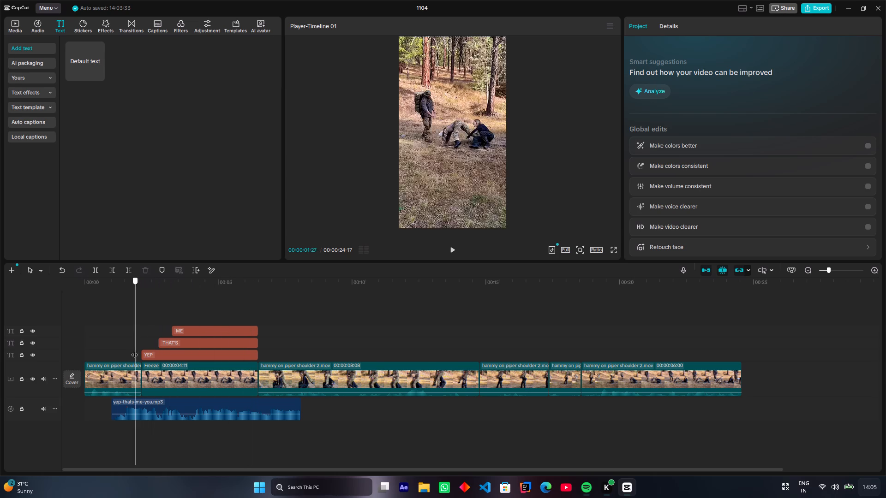
pyautogui.moveTo(134, 350); pyautogui.dragTo(193, 326)
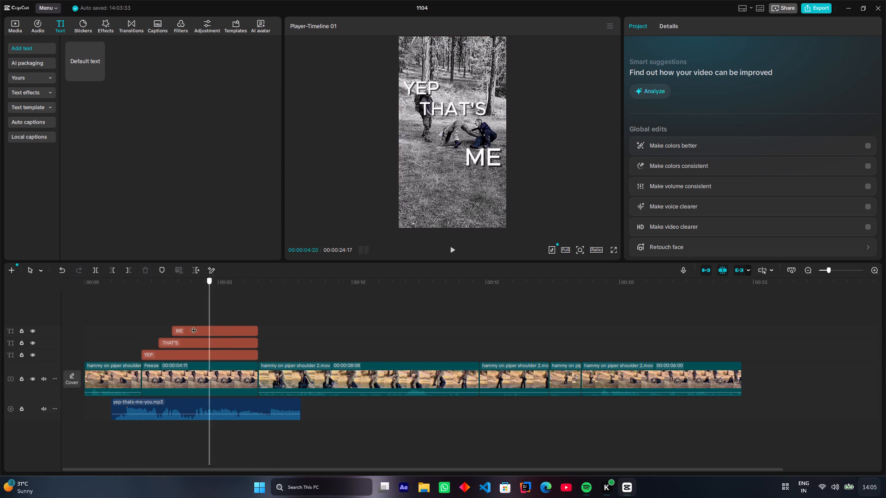
pyautogui.moveTo(193, 326); pyautogui.dragTo(195, 332)
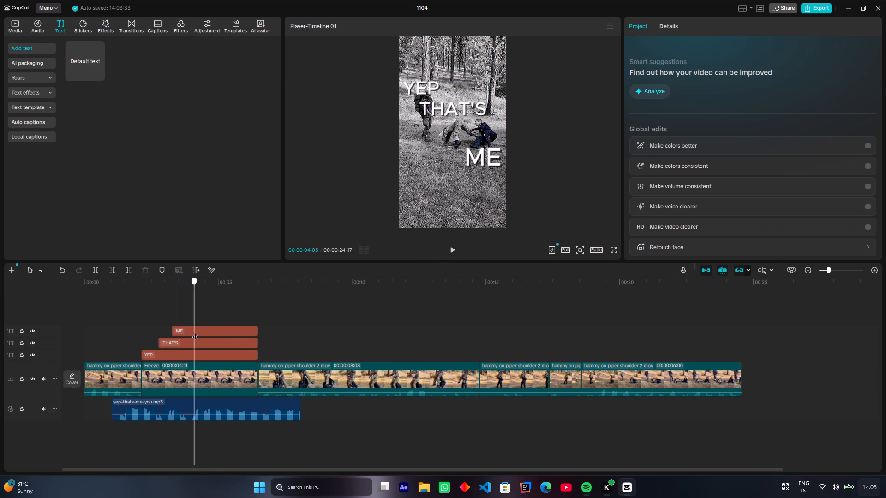
pyautogui.moveTo(195, 332); pyautogui.dragTo(44, 323)
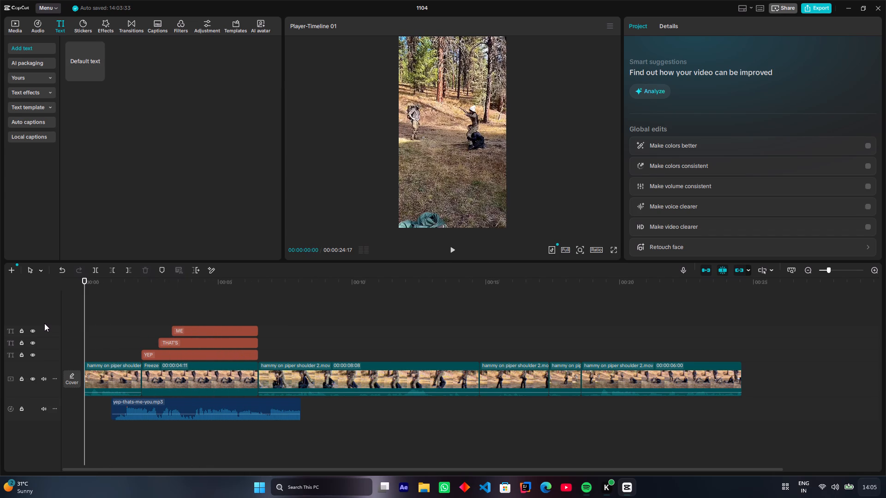
# Play from the start into the freeze frame and check where the voiceover finishes the words of the three titles.
pyautogui.press('space')
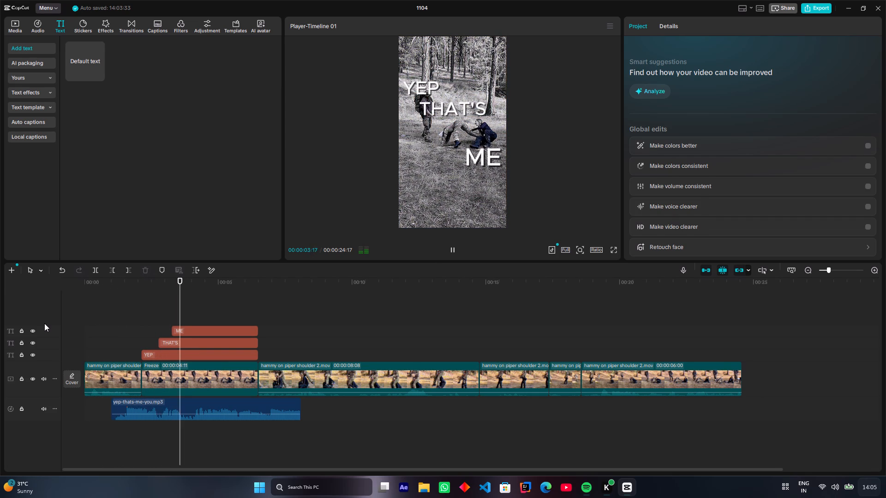
pyautogui.press('space')
pyautogui.press('space')
pyautogui.press('space')
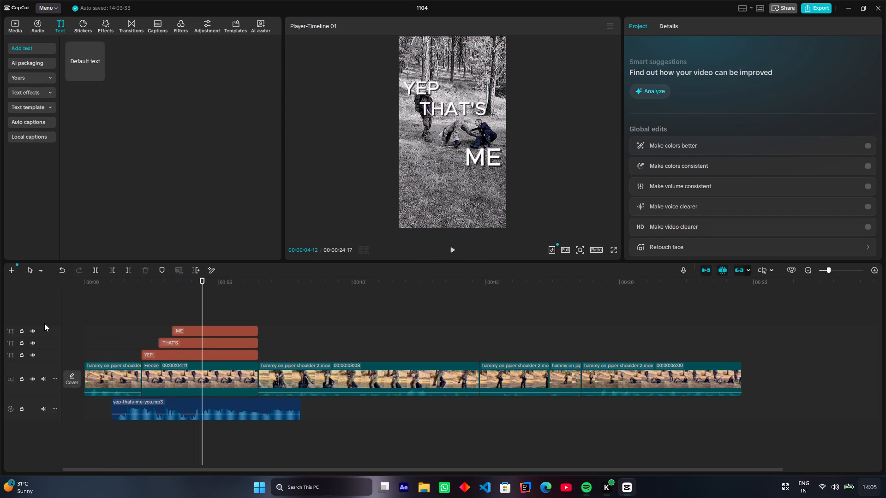
pyautogui.moveTo(201, 279); pyautogui.dragTo(195, 279)
pyautogui.click(203, 326)
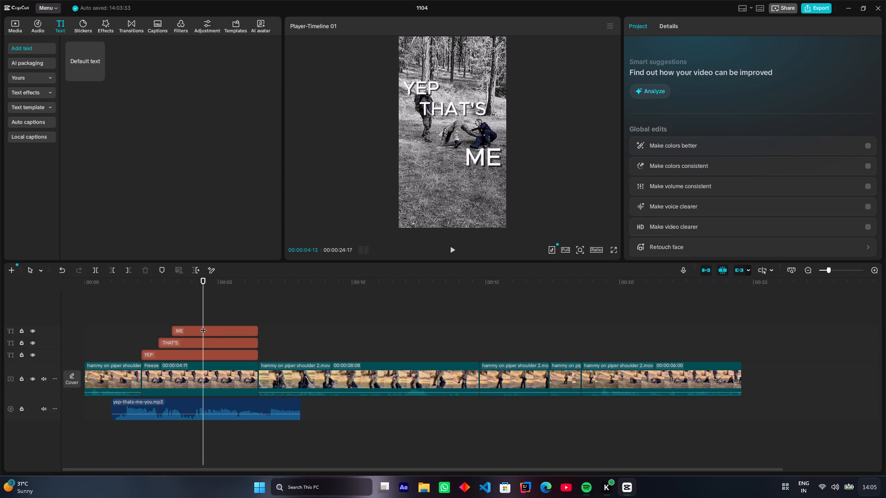
pyautogui.click(203, 326)
pyautogui.click(213, 326)
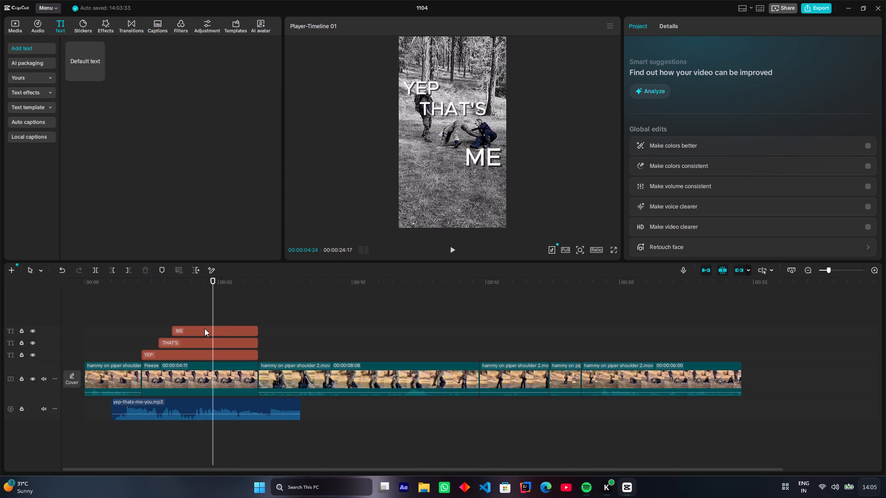
# Replay around the ME title to find where its phrase ends, and trim the title's end to 00:00:04:02.
pyautogui.doubleClick(201, 328)
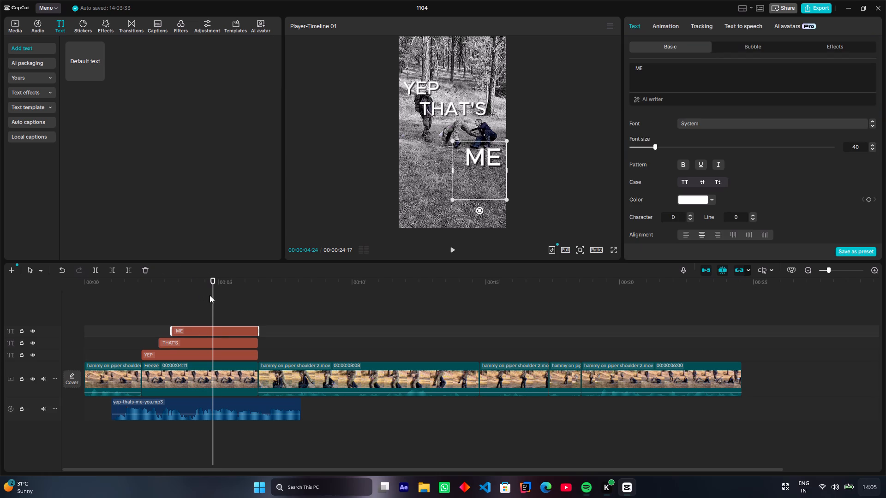
pyautogui.moveTo(213, 279); pyautogui.dragTo(187, 293)
pyautogui.press('space')
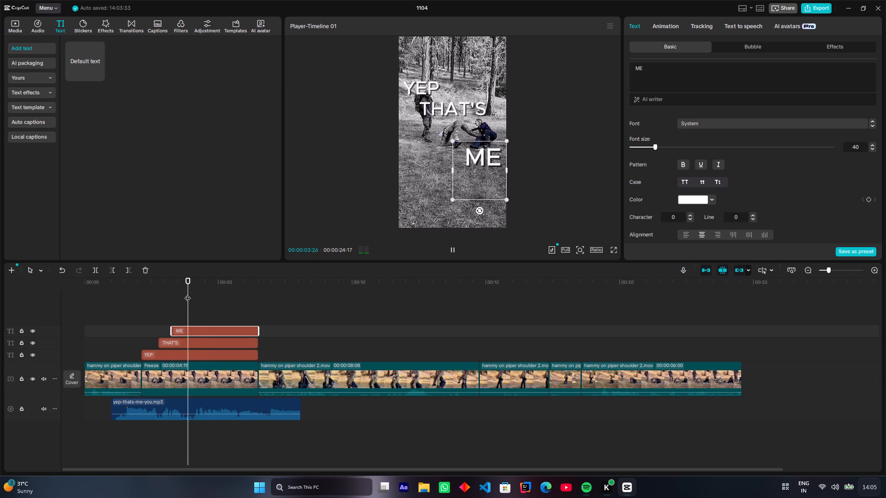
pyautogui.press('space')
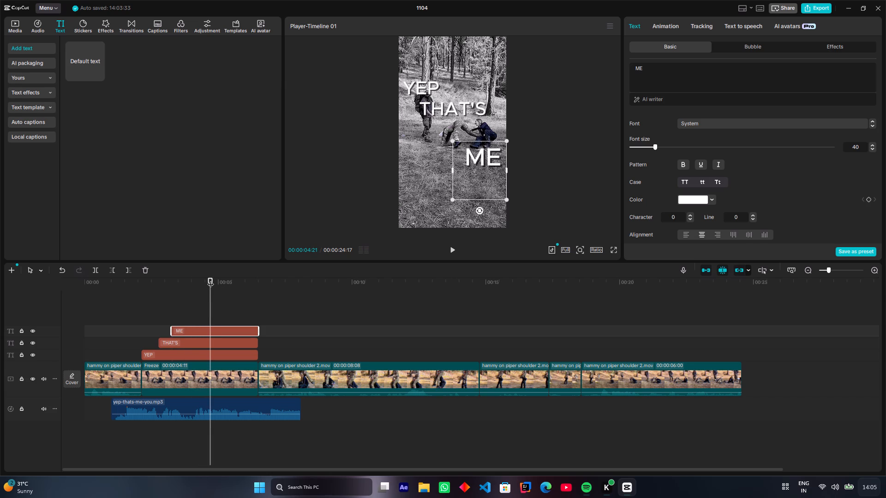
pyautogui.moveTo(210, 279); pyautogui.dragTo(167, 295)
pyautogui.press('space')
pyautogui.press('space')
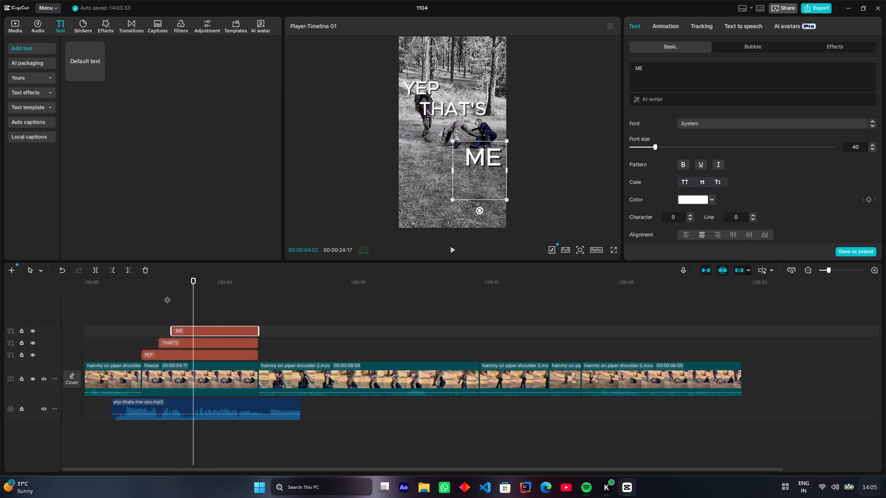
pyautogui.moveTo(258, 328); pyautogui.dragTo(236, 330)
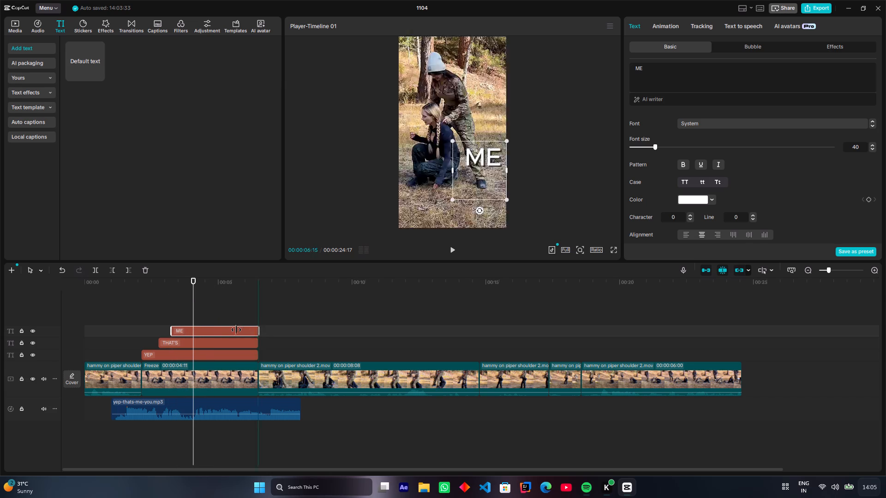
pyautogui.moveTo(236, 330); pyautogui.dragTo(190, 335)
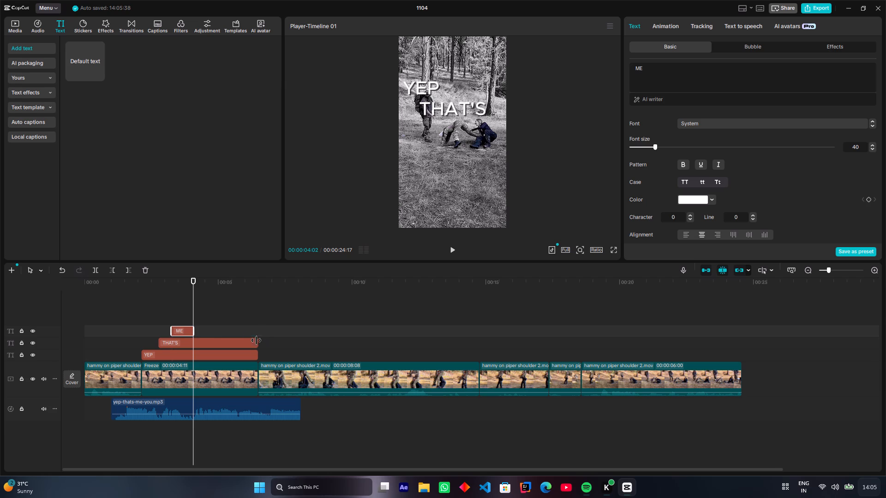
# Trim the ends of the THAT'S and YEP titles to 00:00:04:02, level with the end of ME.
pyautogui.moveTo(256, 342); pyautogui.dragTo(192, 346)
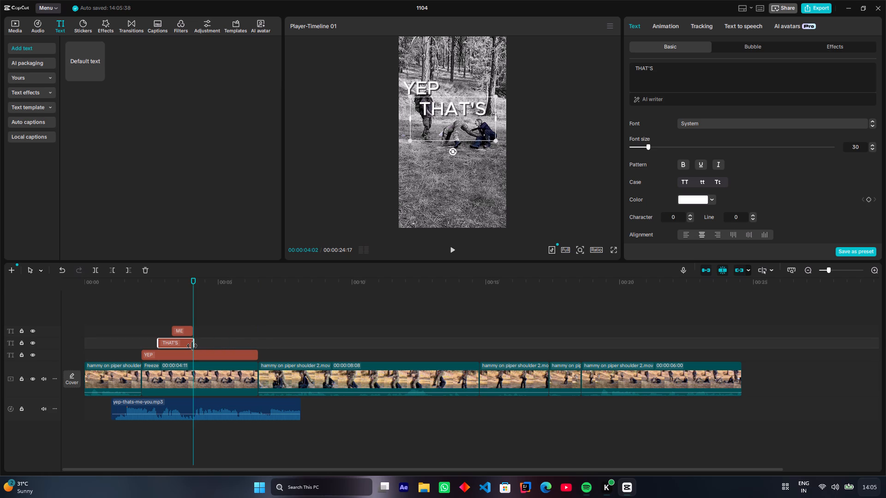
pyautogui.moveTo(192, 346); pyautogui.dragTo(191, 345)
pyautogui.moveTo(257, 353); pyautogui.dragTo(223, 364)
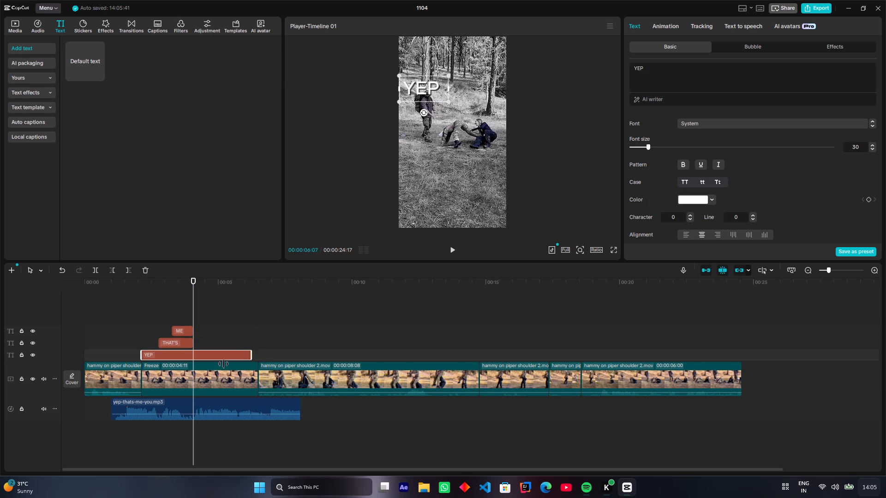
pyautogui.moveTo(223, 364); pyautogui.dragTo(191, 362)
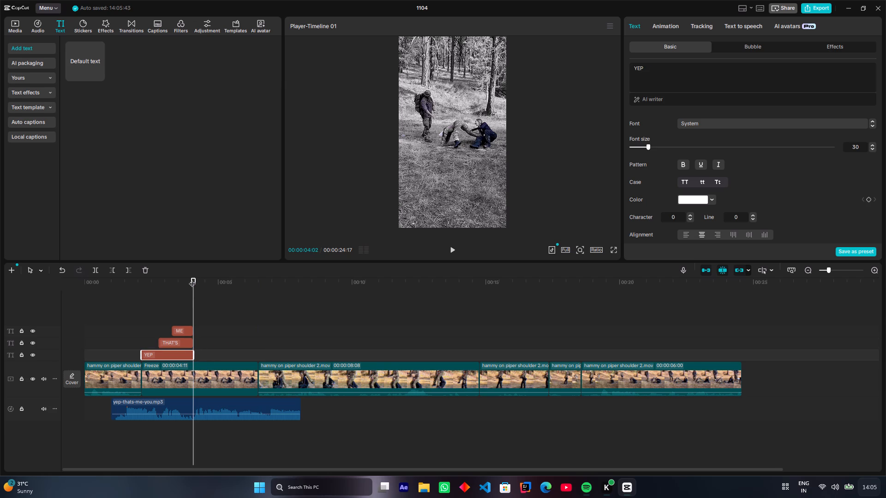
# Replay from the YEP title past the end of the three titles to check their shortened timing against the voiceover.
pyautogui.moveTo(193, 279); pyautogui.dragTo(147, 294)
pyautogui.press('space')
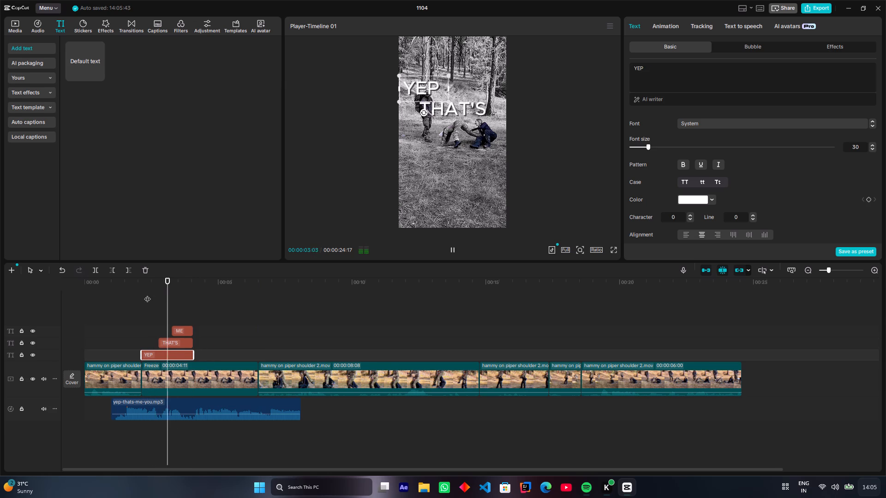
pyautogui.press('space')
pyautogui.press('space')
pyautogui.press('space')
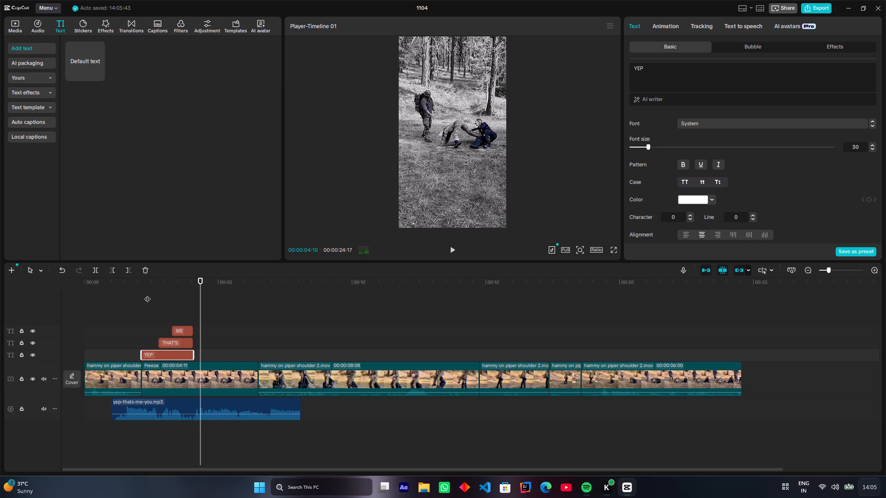
# Add a default text title at 00:00:04:02, where the YEP, THAT'S and ME titles end.
pyautogui.click(210, 310)
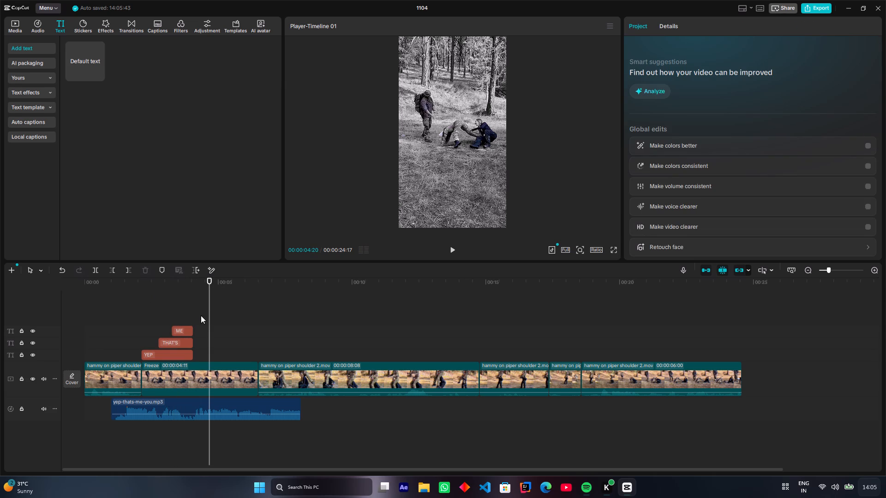
pyautogui.moveTo(209, 309); pyautogui.dragTo(193, 312)
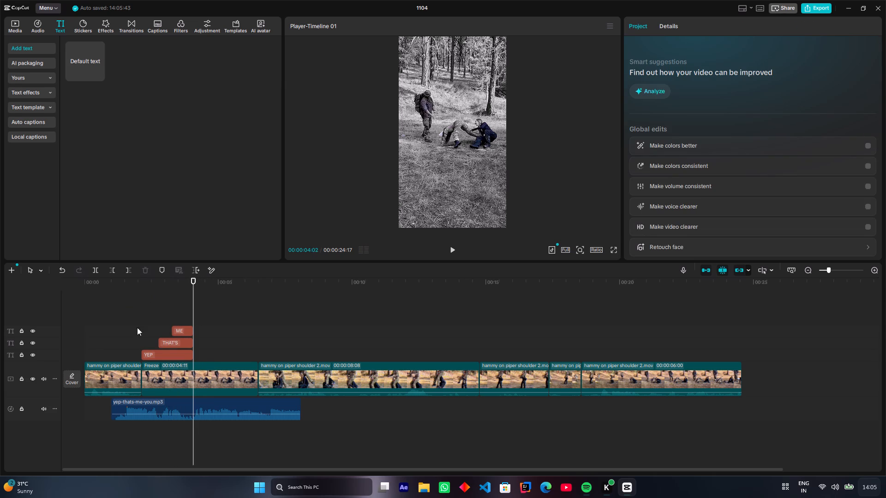
pyautogui.click(87, 68)
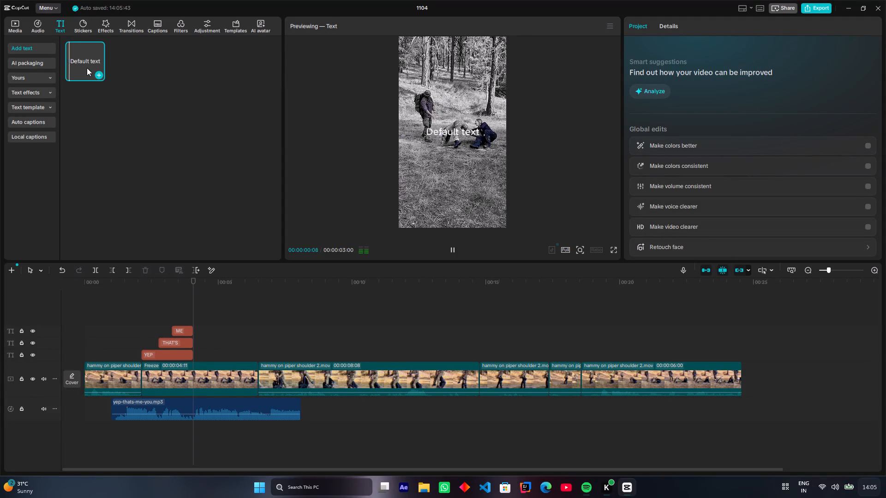
pyautogui.press('space')
pyautogui.click(99, 76)
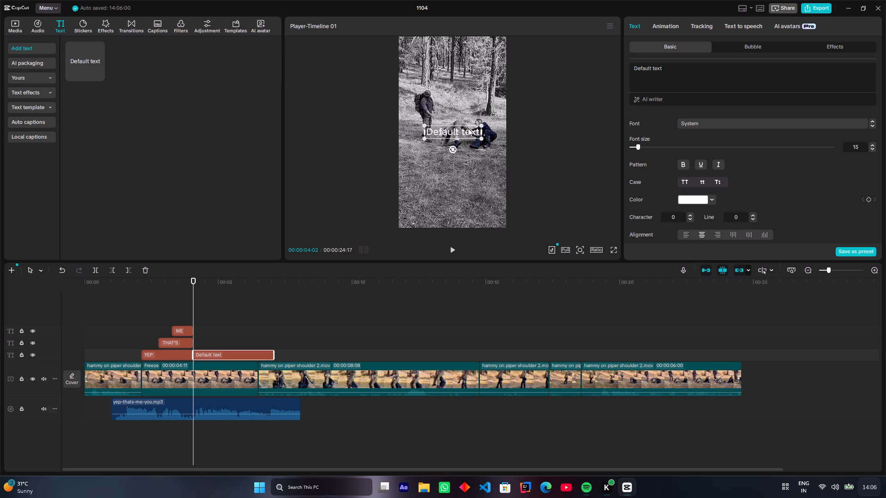
# Clear the placeholder text of the new title.
pyautogui.doubleClick(673, 71)
pyautogui.press('BackSpace')
pyautogui.press('BackSpace')
pyautogui.press('BackSpace')
pyautogui.press('BackSpace')
pyautogui.press('BackSpace')
pyautogui.press('BackSpace')
pyautogui.press('BackSpace')
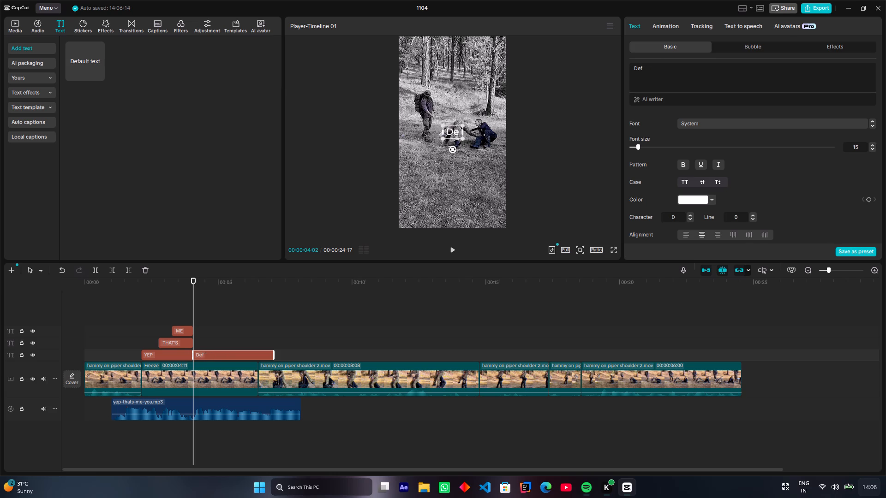
pyautogui.press('BackSpace')
pyautogui.press('BackSpace')
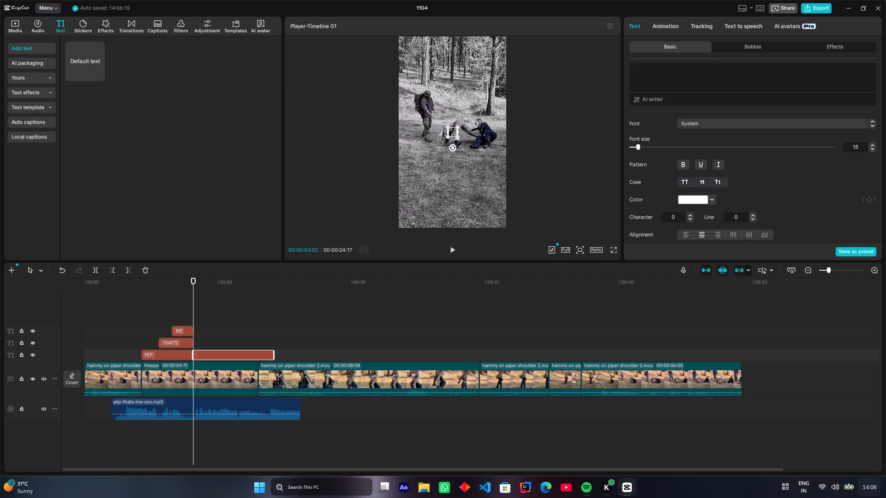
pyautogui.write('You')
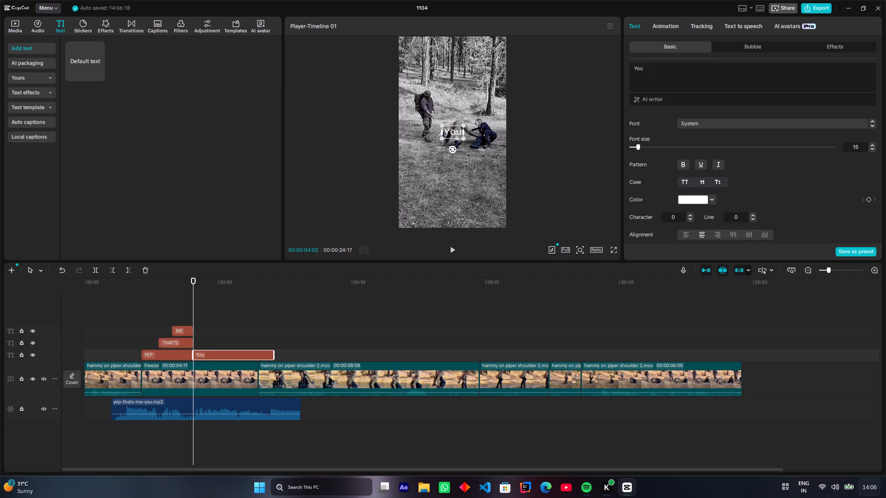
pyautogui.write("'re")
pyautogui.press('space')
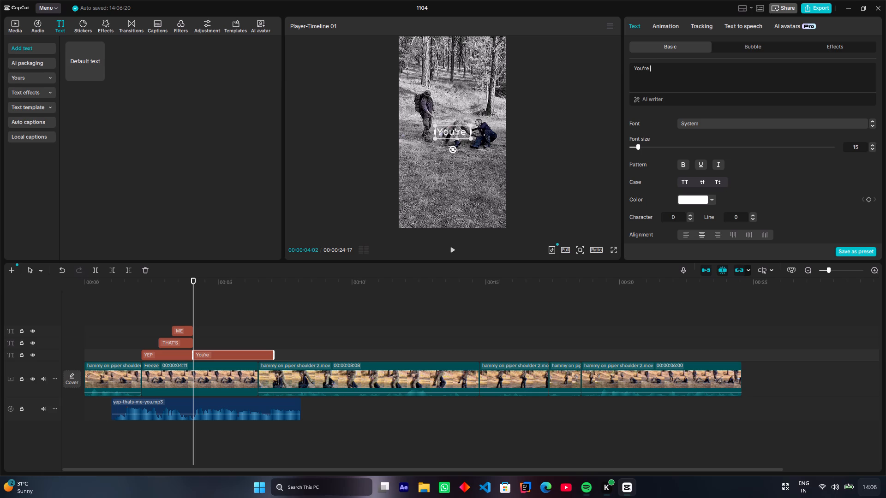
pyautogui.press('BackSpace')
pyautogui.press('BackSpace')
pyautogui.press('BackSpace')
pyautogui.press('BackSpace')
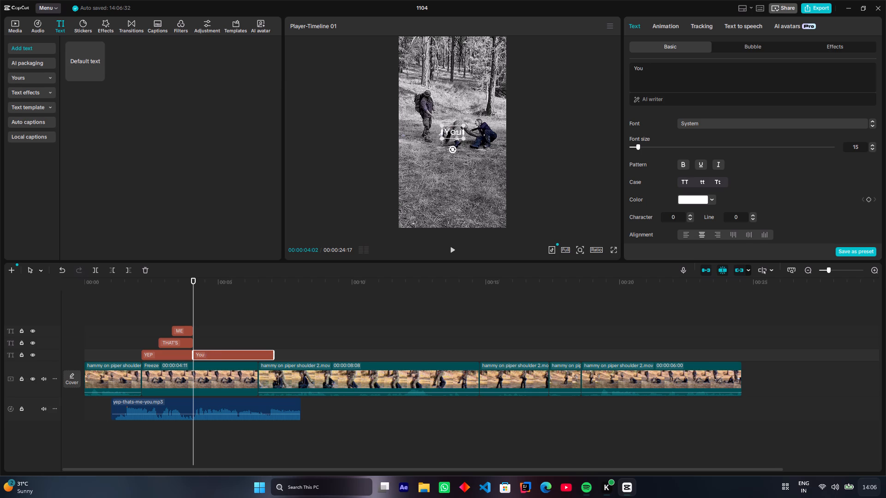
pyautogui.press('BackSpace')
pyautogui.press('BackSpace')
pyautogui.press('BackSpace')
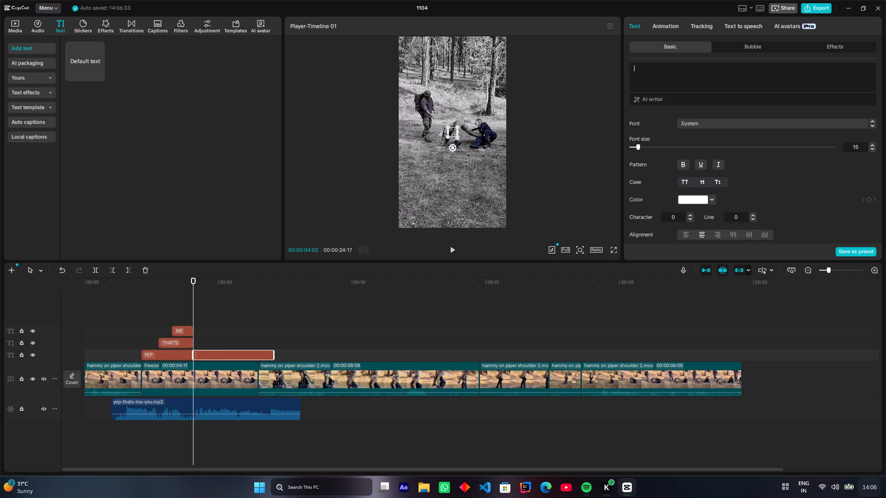
# Enter YOU'R PROBABLY in capitals as the new title's text.
pyautogui.write('TOU')
pyautogui.write("'R")
pyautogui.press('space')
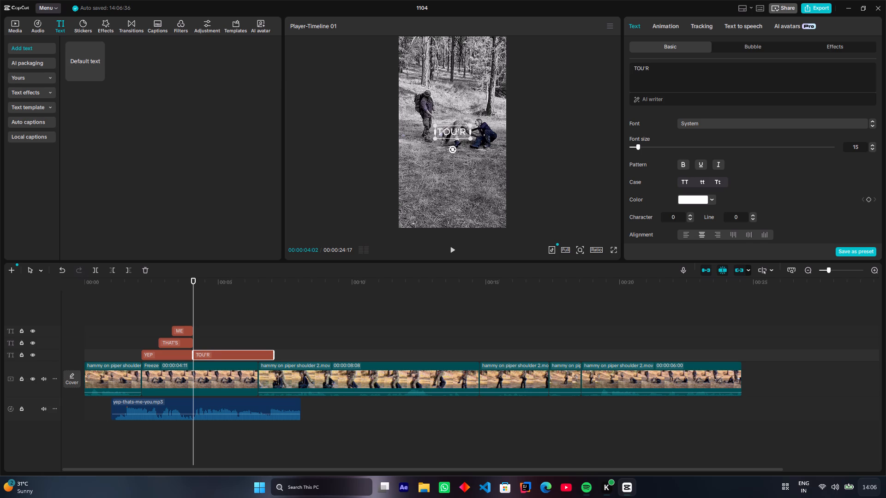
pyautogui.press('Left')
pyautogui.press('Left')
pyautogui.press('Left')
pyautogui.press('Left')
pyautogui.press('Left')
pyautogui.press('Left')
pyautogui.press('Right')
pyautogui.press('BackSpace')
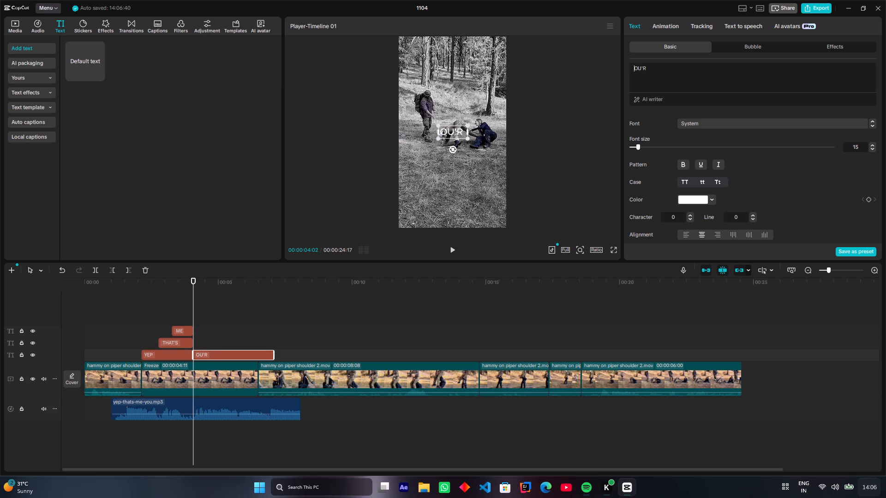
pyautogui.press('y')
pyautogui.press('Right')
pyautogui.press('Right')
pyautogui.press('Right')
pyautogui.press('Right')
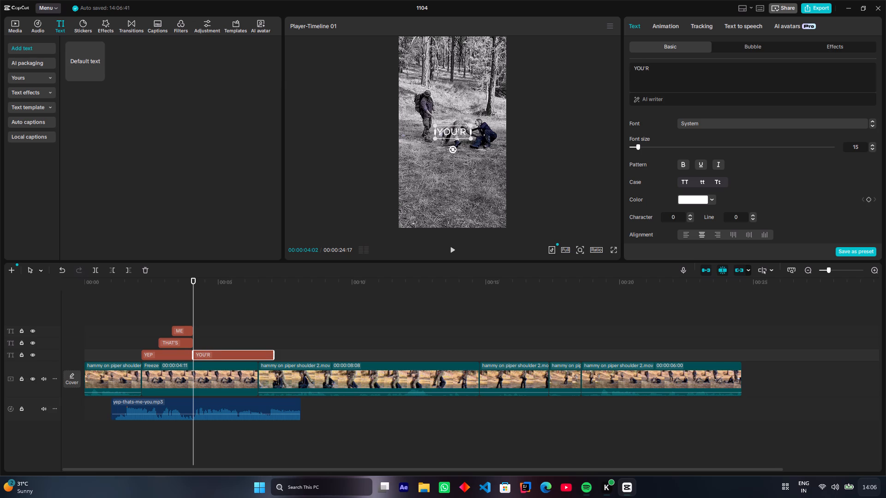
pyautogui.press('space')
pyautogui.write('PRO')
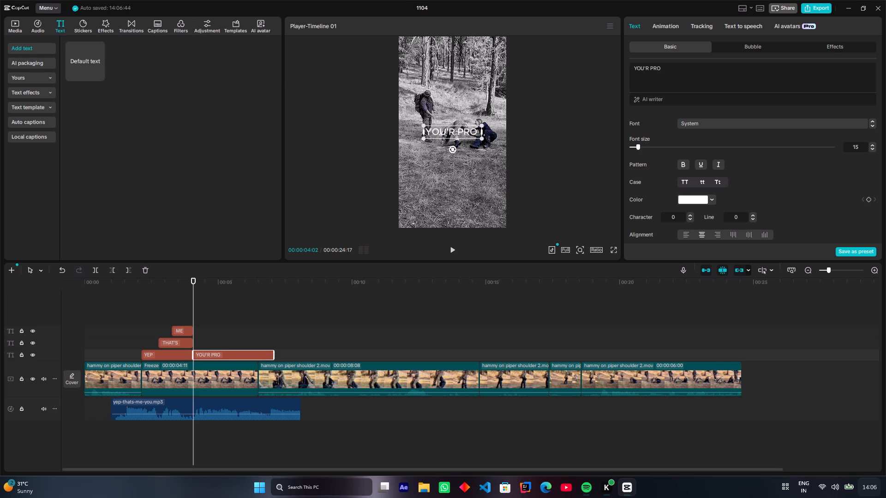
pyautogui.write('BA')
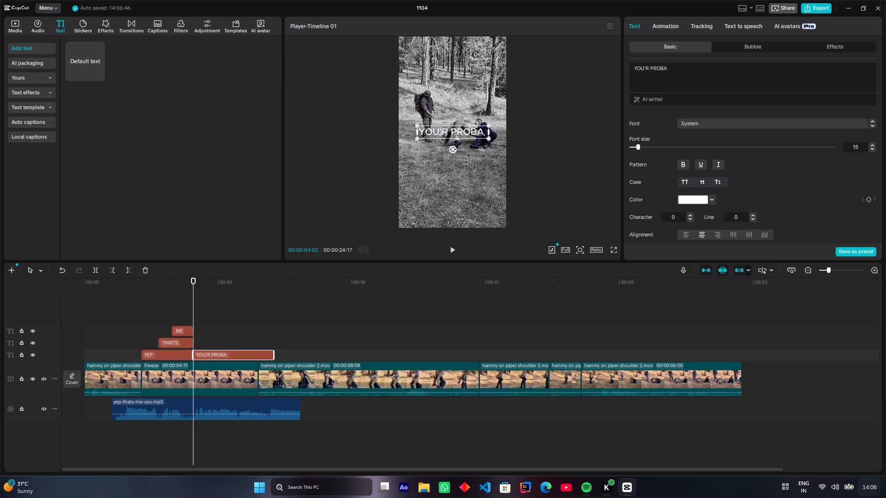
pyautogui.write('BLY')
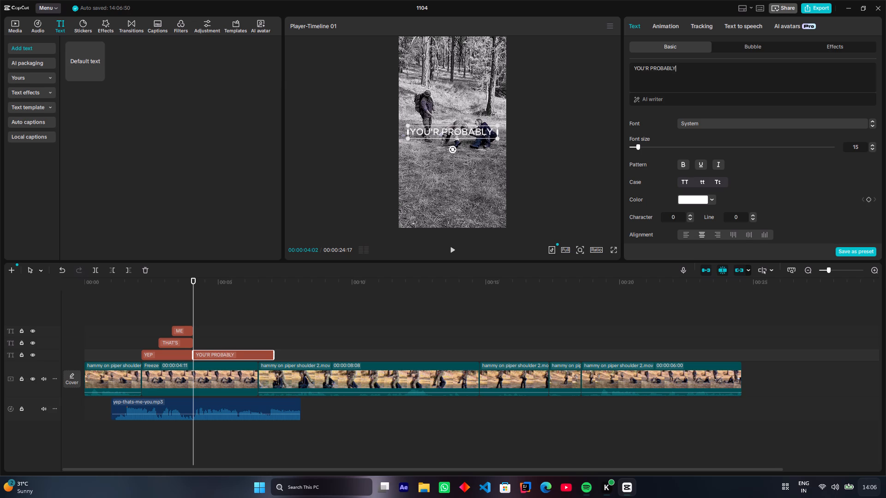
pyautogui.press('space')
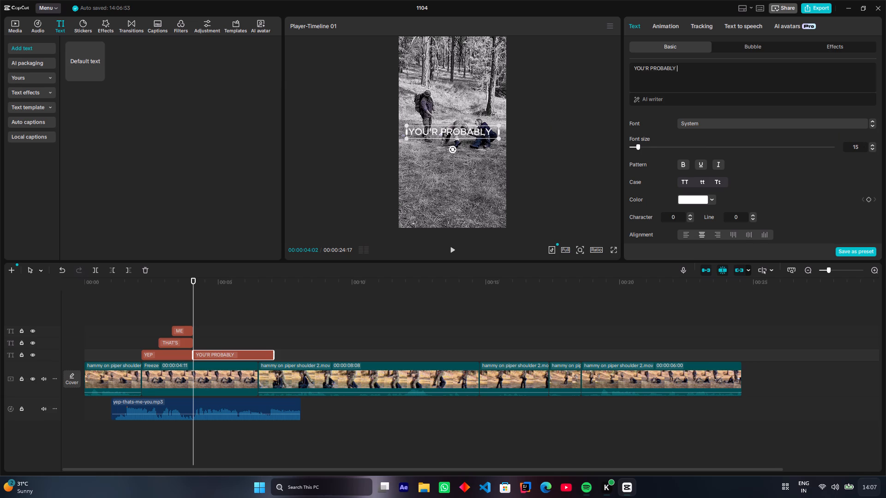
# Move the YOU'R PROBABLY title down the frame to just below the people, keeping it horizontally centred.
pyautogui.moveTo(470, 133); pyautogui.dragTo(471, 153)
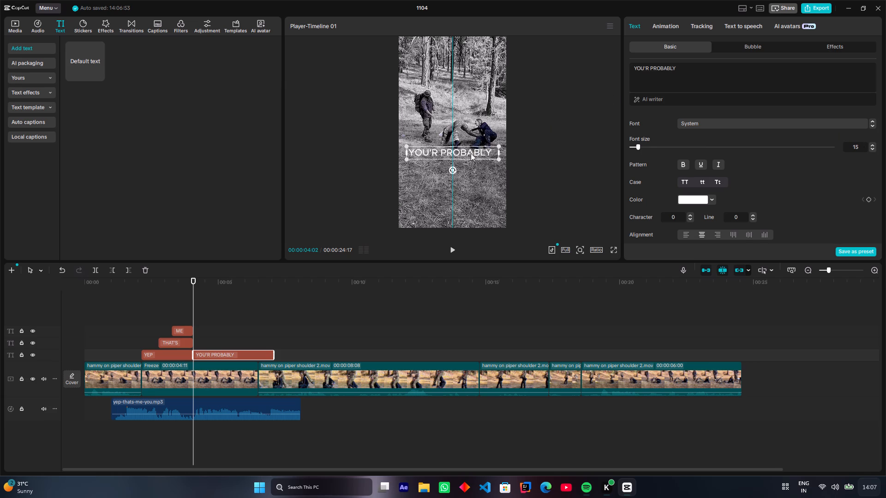
pyautogui.moveTo(471, 153); pyautogui.dragTo(471, 151)
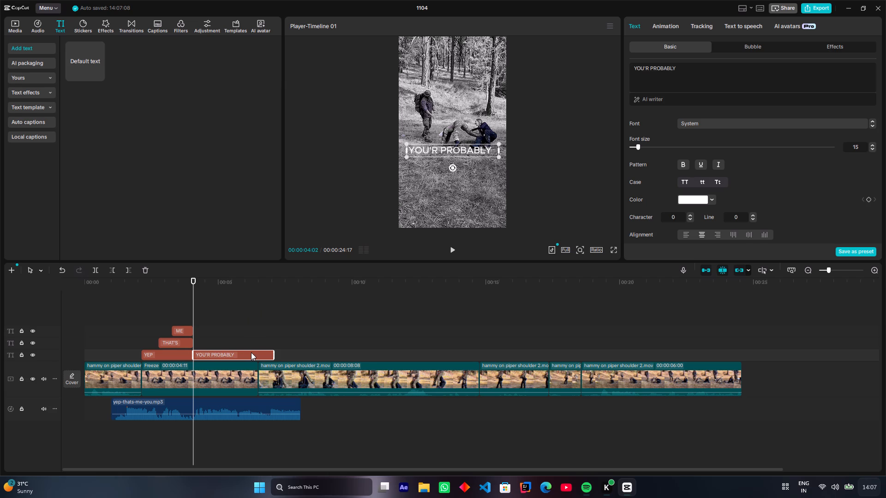
# Check the YOU'R PROBABLY title in the full-screen preview and split it at 00:00:05:09.
pyautogui.moveTo(193, 281); pyautogui.dragTo(210, 299)
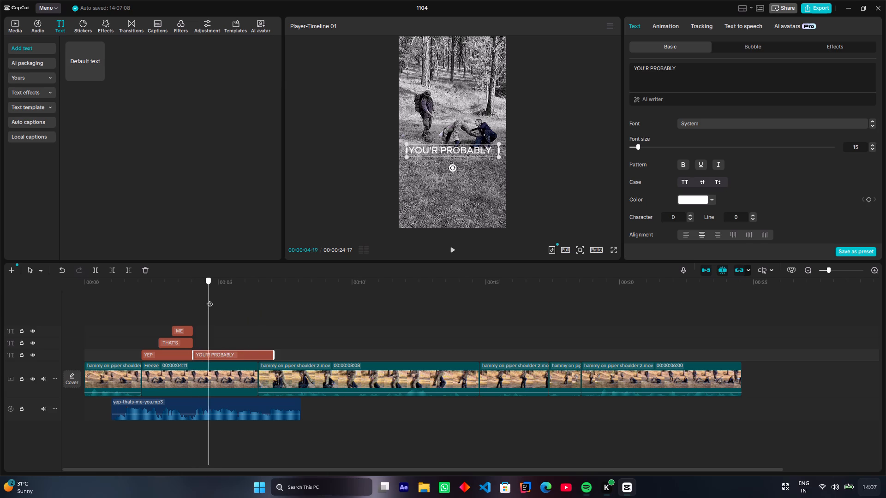
pyautogui.moveTo(210, 299); pyautogui.dragTo(226, 322)
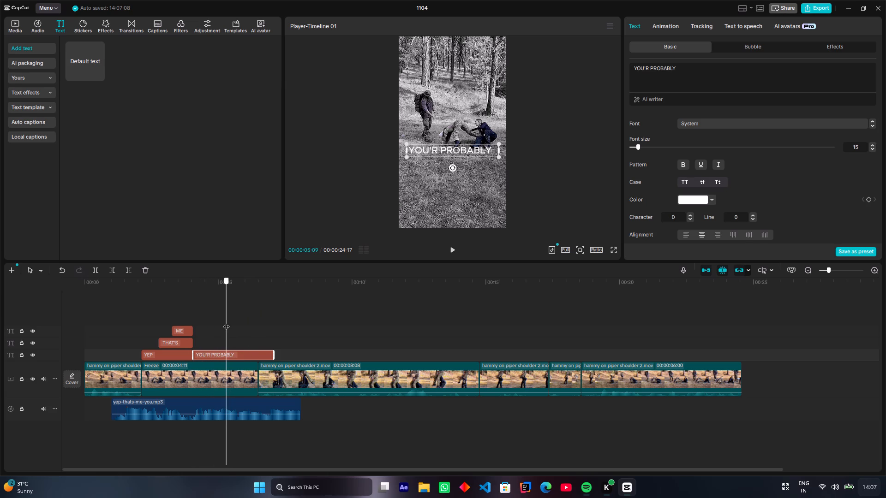
pyautogui.moveTo(226, 322); pyautogui.dragTo(225, 320)
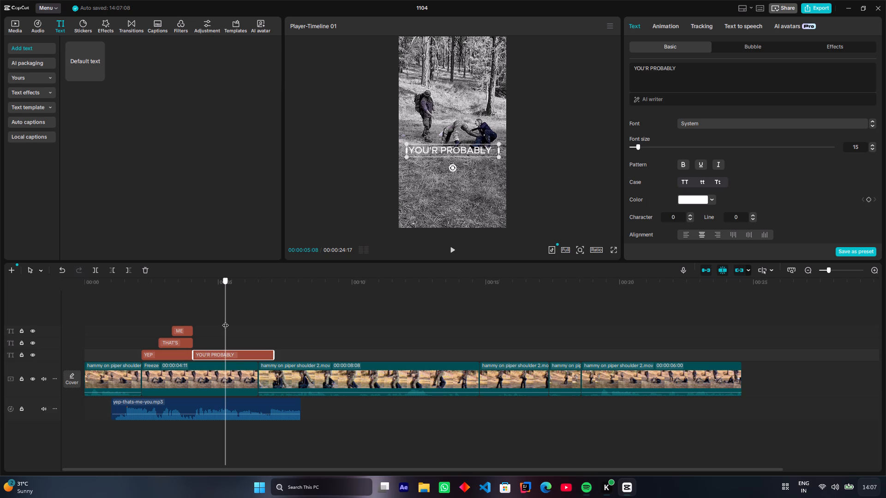
pyautogui.moveTo(225, 320); pyautogui.dragTo(235, 320)
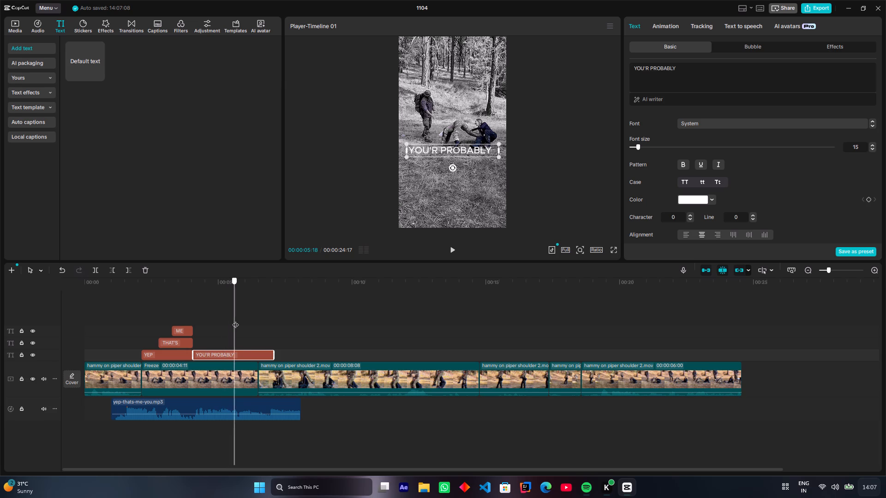
pyautogui.moveTo(235, 320); pyautogui.dragTo(226, 318)
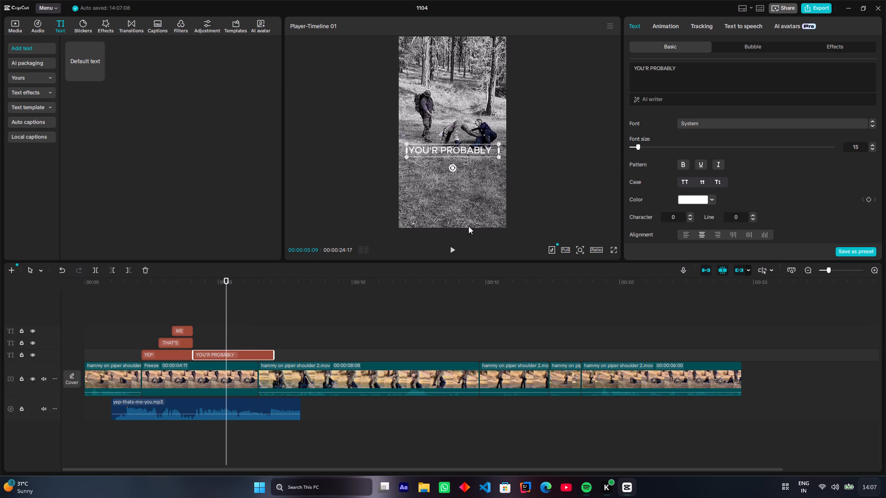
pyautogui.click(614, 249)
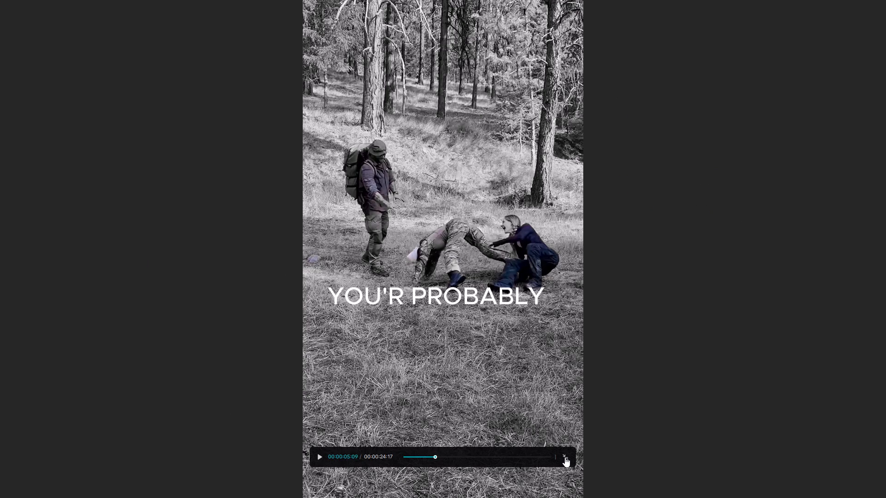
pyautogui.click(565, 457)
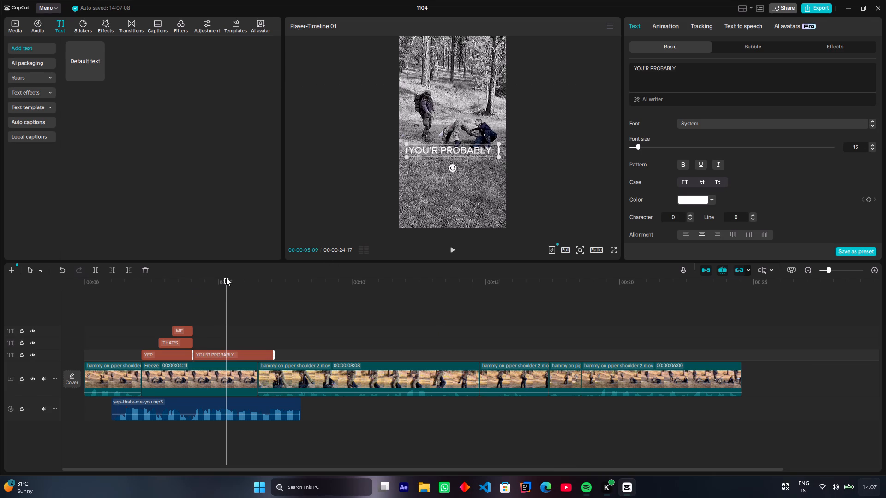
pyautogui.click(242, 352)
pyautogui.click(98, 272)
# Move the second part of the split title up to the THAT'S track, slightly overlapping the end of the first part.
pyautogui.moveTo(258, 356); pyautogui.dragTo(257, 348)
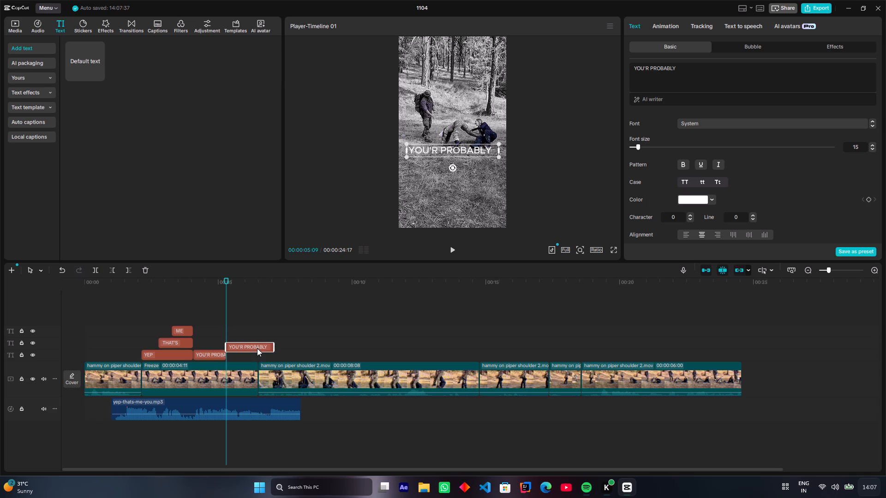
pyautogui.moveTo(257, 348); pyautogui.dragTo(255, 345)
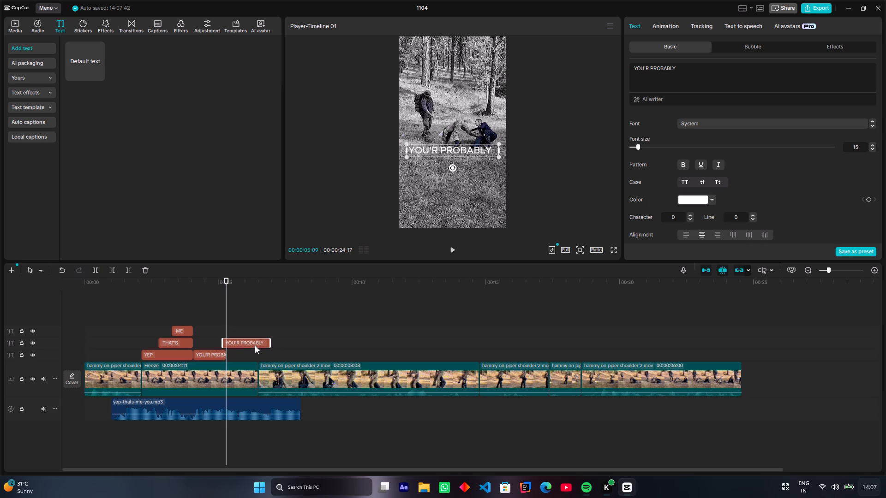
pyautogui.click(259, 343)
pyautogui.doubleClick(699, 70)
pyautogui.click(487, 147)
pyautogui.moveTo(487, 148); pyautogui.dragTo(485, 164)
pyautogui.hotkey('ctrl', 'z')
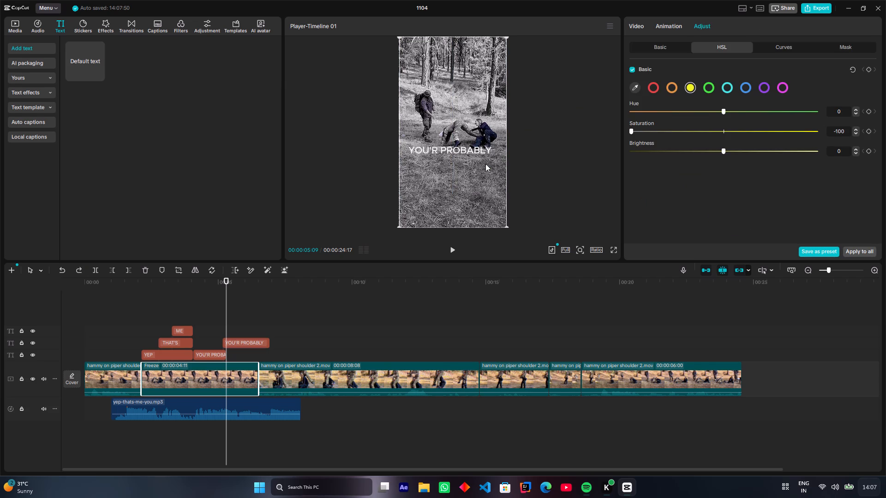
# Place the second YOU'R PROBABLY title directly beneath the first in the frame, and extend the first title to the end of the freeze clip.
pyautogui.click(257, 339)
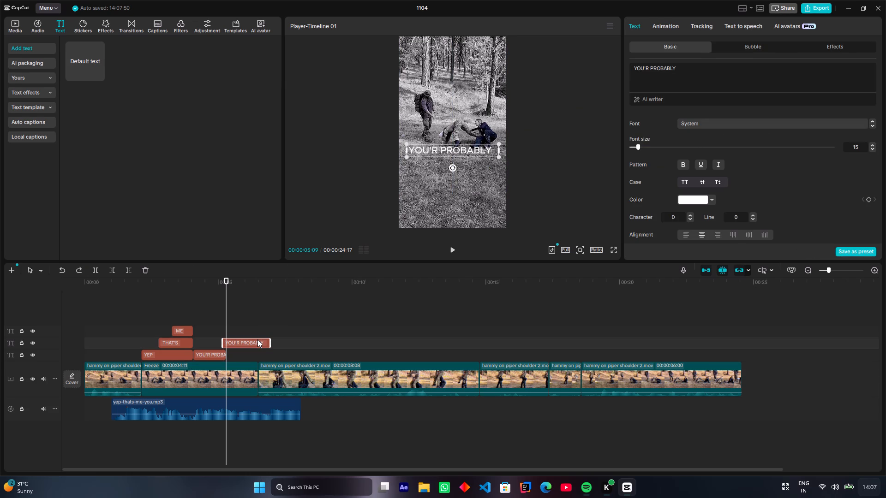
pyautogui.moveTo(437, 154); pyautogui.dragTo(436, 160)
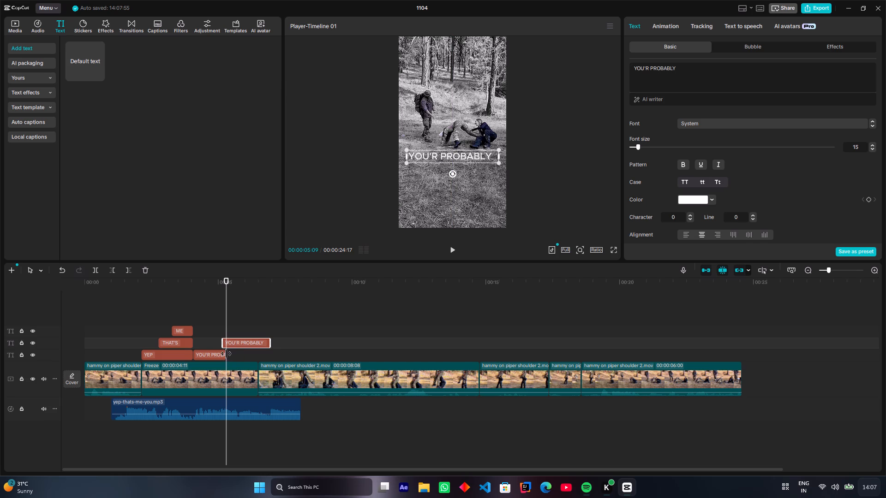
pyautogui.moveTo(226, 354); pyautogui.dragTo(260, 358)
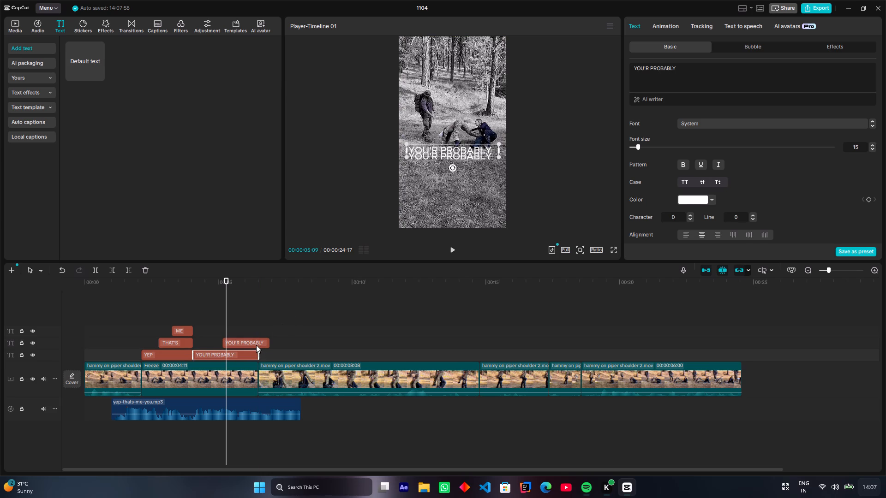
pyautogui.click(258, 342)
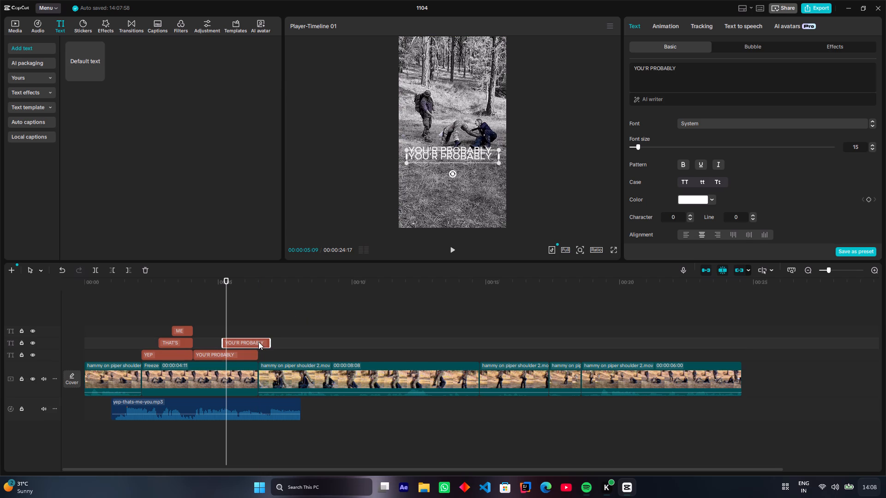
pyautogui.moveTo(487, 158); pyautogui.dragTo(488, 166)
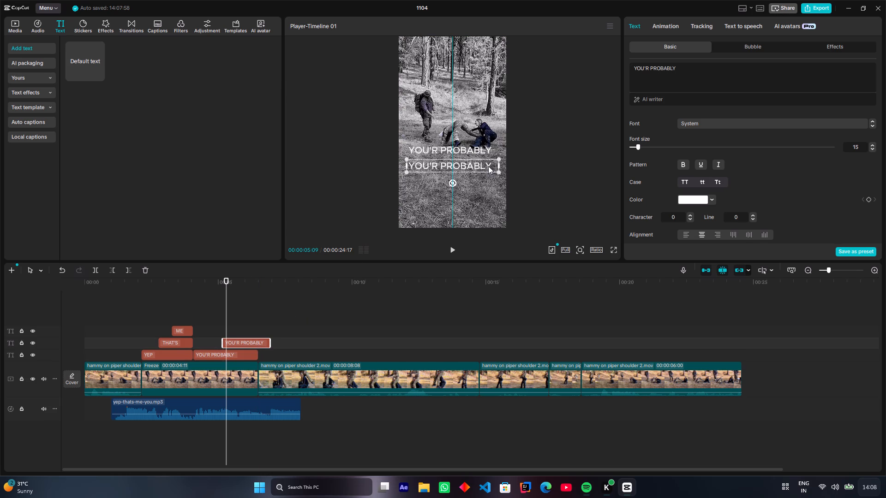
pyautogui.moveTo(488, 166); pyautogui.dragTo(488, 164)
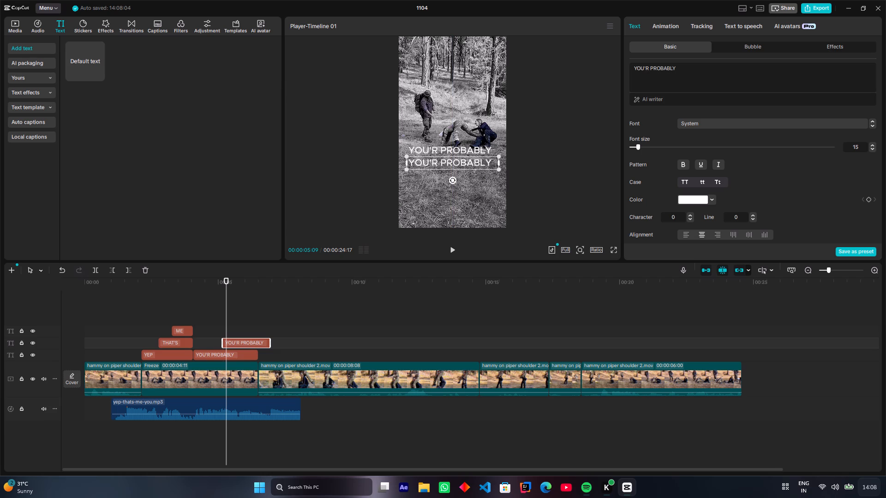
# Replace the lower YOU'R PROBABLY title's text with WONDERING HOW I ENDED in capitals.
pyautogui.tripleClick(675, 73)
pyautogui.click(675, 73)
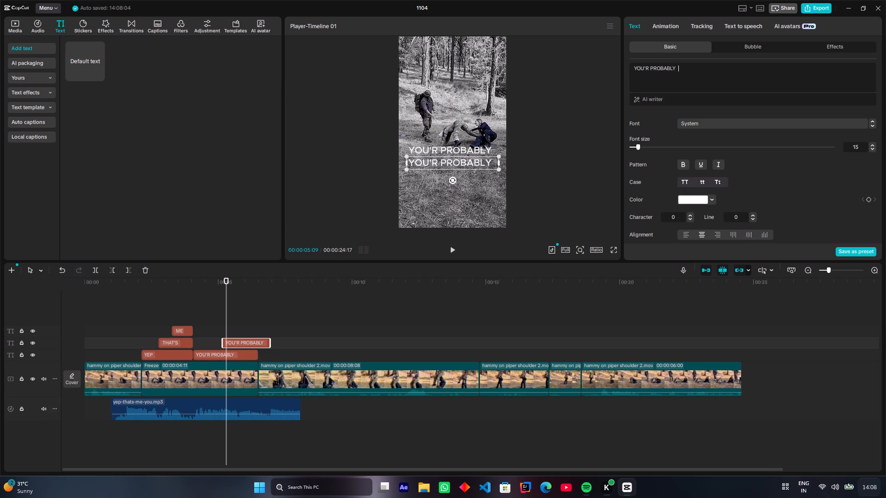
pyautogui.doubleClick(677, 75)
pyautogui.press('BackSpace')
pyautogui.press('BackSpace')
pyautogui.press('BackSpace')
pyautogui.press('BackSpace')
pyautogui.press('BackSpace')
pyautogui.press('BackSpace')
pyautogui.press('BackSpace')
pyautogui.press('BackSpace')
pyautogui.press('BackSpace')
pyautogui.press('BackSpace')
pyautogui.press('BackSpace')
pyautogui.press('BackSpace')
pyautogui.press('BackSpace')
pyautogui.press('BackSpace')
pyautogui.press('BackSpace')
pyautogui.press('BackSpace')
pyautogui.press('BackSpace')
pyautogui.press('BackSpace')
pyautogui.press('BackSpace')
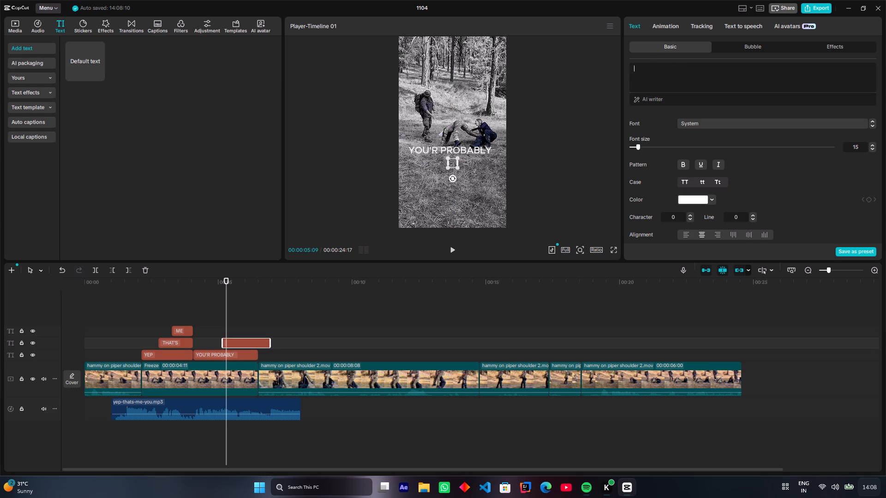
pyautogui.write('WONDERING HOW')
pyautogui.press('space')
pyautogui.write('I')
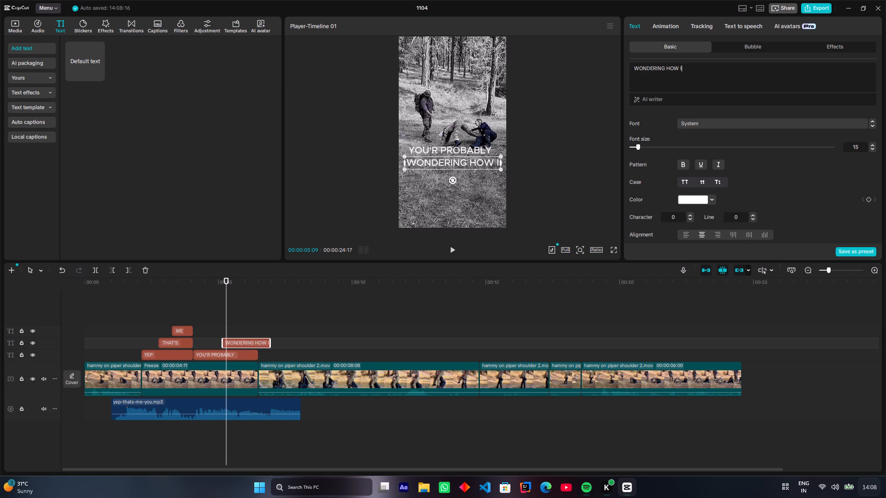
pyautogui.press('space')
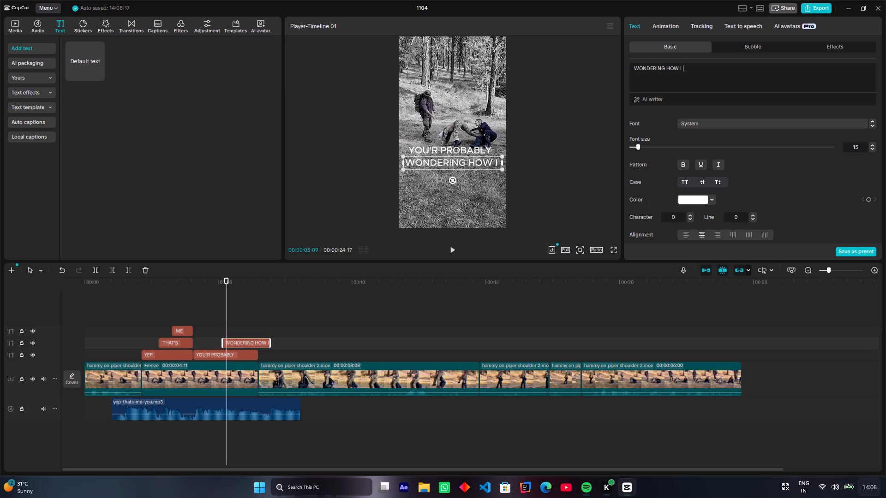
pyautogui.write('EN')
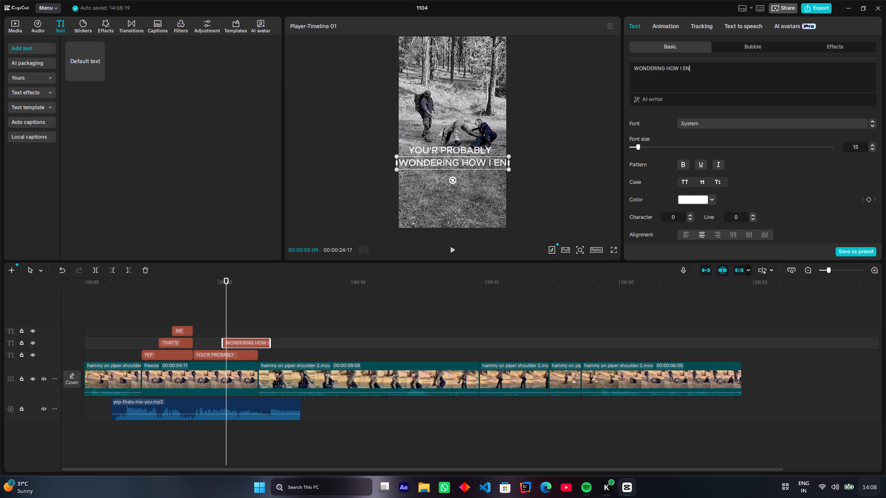
pyautogui.write('DED')
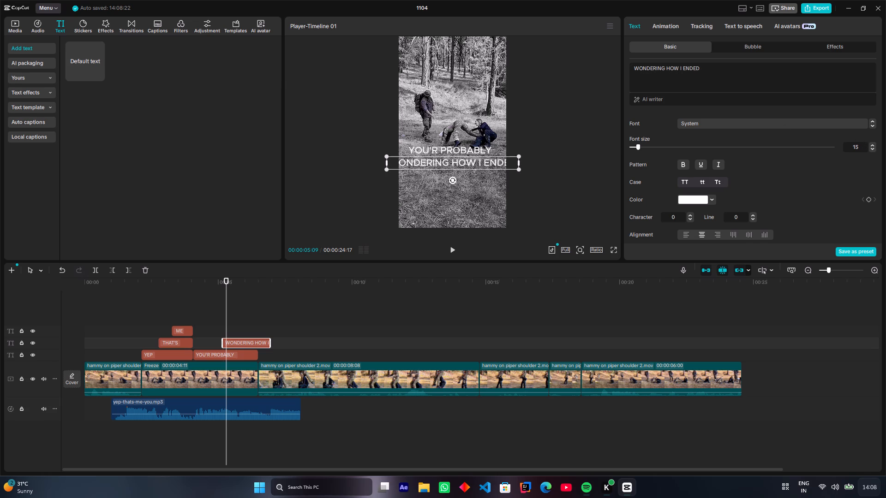
# Set the WONDERING HOW I ENDED title's font size to 12 and nudge it up closer to the YOU'R PROBABLY line.
pyautogui.moveTo(724, 75); pyautogui.dragTo(861, 149)
pyautogui.doubleClick(861, 149)
pyautogui.write('12')
pyautogui.press('Return')
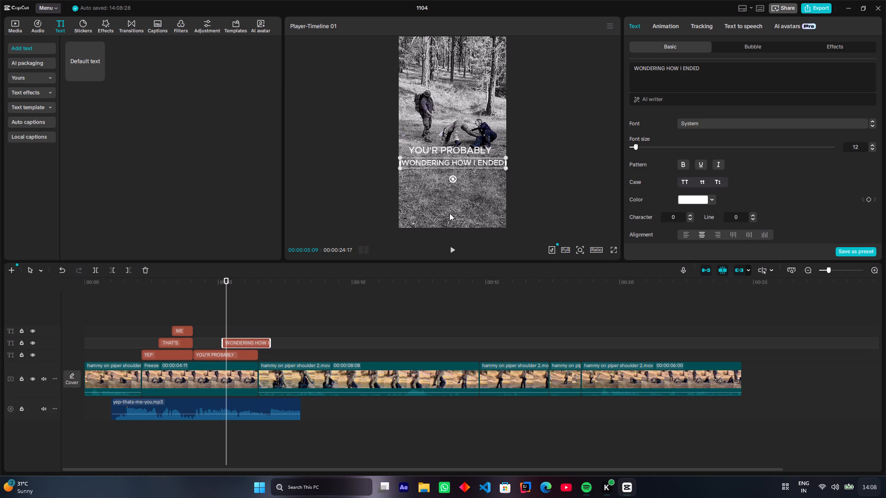
pyautogui.click(469, 164)
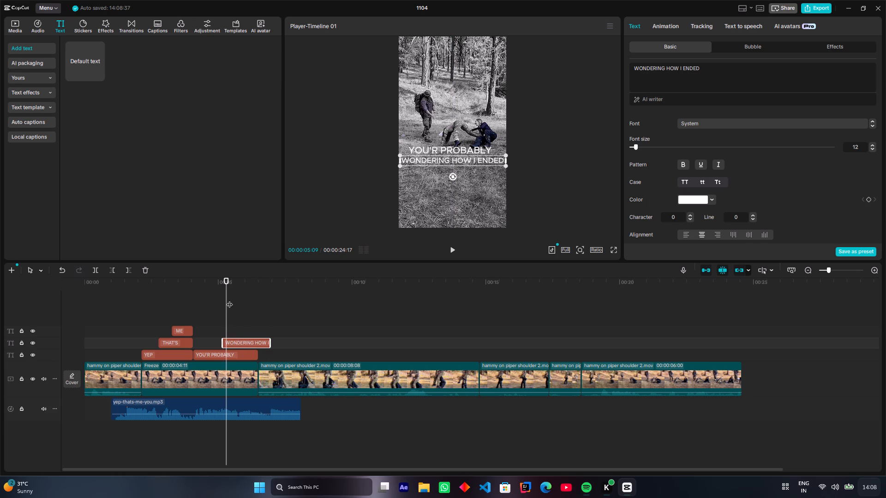
# Split the WONDERING HOW I ENDED title at 00:00:05:17 and move its second part up to the ME track.
pyautogui.moveTo(226, 282); pyautogui.dragTo(233, 287)
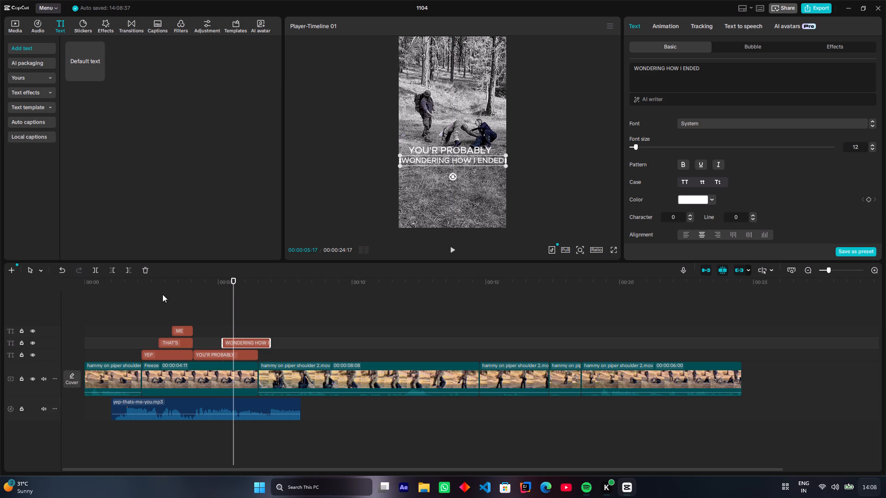
pyautogui.click(95, 272)
pyautogui.moveTo(257, 340); pyautogui.dragTo(257, 331)
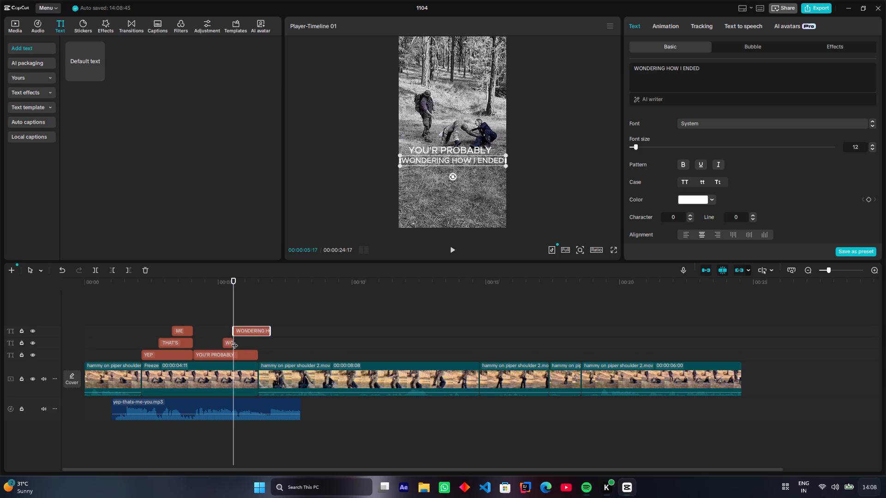
# Extend the first part of the WONDERING HOW I ENDED title to the end of the freeze clip.
pyautogui.click(234, 341)
pyautogui.click(229, 340)
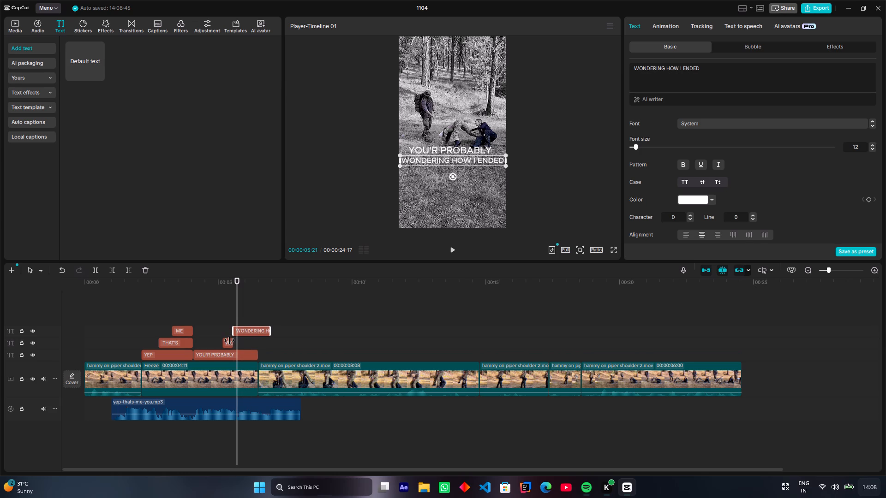
pyautogui.moveTo(233, 343); pyautogui.dragTo(259, 347)
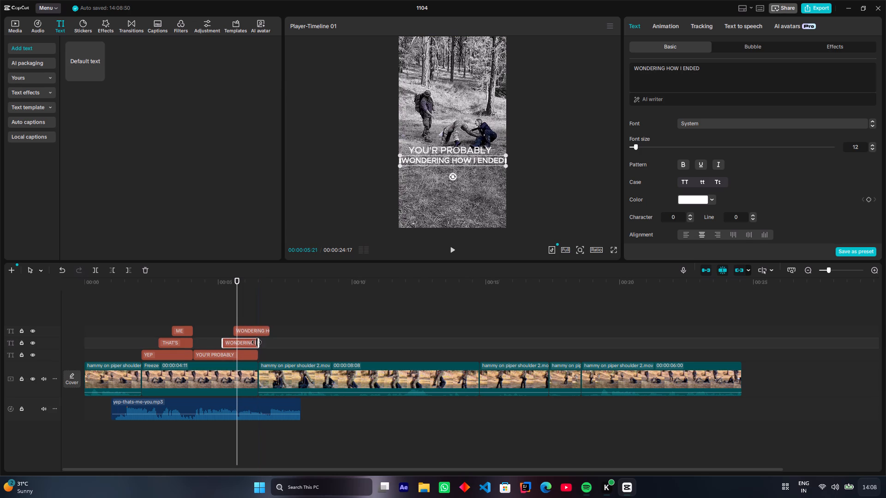
# Move the second WONDERING HOW I ENDED title down to form a third line just below the first, keeping it horizontally centred.
pyautogui.click(256, 340)
pyautogui.click(256, 332)
pyautogui.click(468, 160)
pyautogui.moveTo(468, 160); pyautogui.dragTo(470, 168)
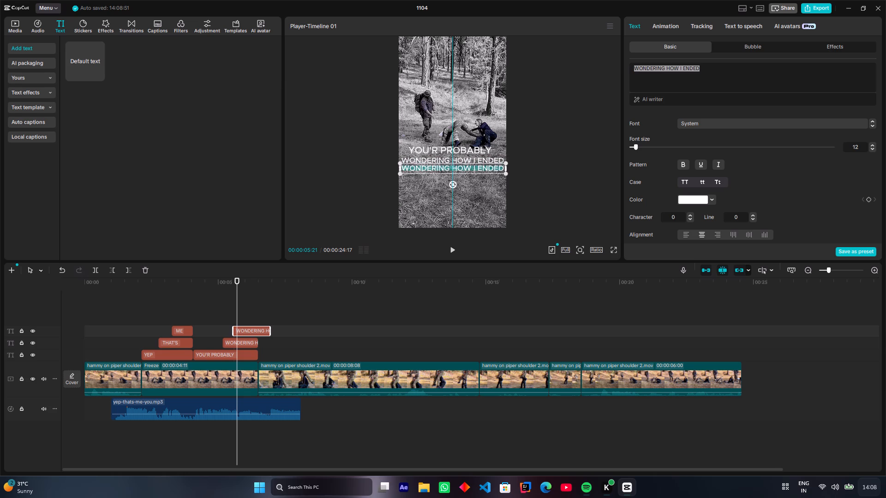
pyautogui.moveTo(470, 168); pyautogui.dragTo(470, 170)
# Replace the third-line title's text with UP IN THIS SITUATION in capitals.
pyautogui.press('BackSpace')
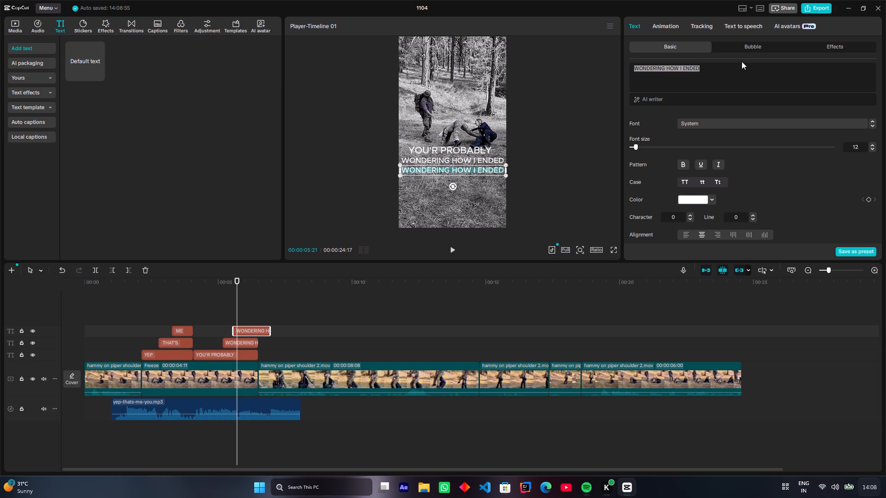
pyautogui.click(730, 69)
pyautogui.press('BackSpace')
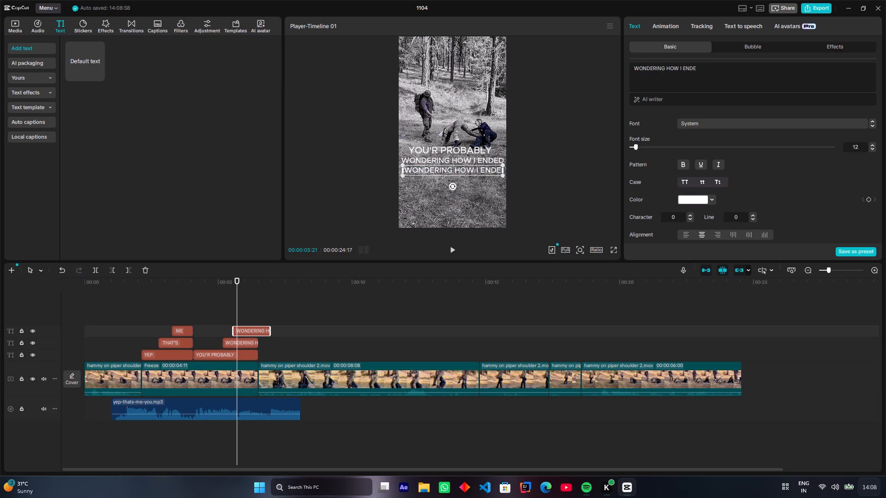
pyautogui.press('BackSpace')
pyautogui.press('BackSpace')
pyautogui.press('BackSpace')
pyautogui.press('BackSpace')
pyautogui.press('BackSpace')
pyautogui.press('BackSpace')
pyautogui.press('BackSpace')
pyautogui.press('BackSpace')
pyautogui.press('BackSpace')
pyautogui.press('BackSpace')
pyautogui.press('BackSpace')
pyautogui.press('BackSpace')
pyautogui.press('BackSpace')
pyautogui.press('BackSpace')
pyautogui.press('BackSpace')
pyautogui.press('BackSpace')
pyautogui.press('BackSpace')
pyautogui.press('BackSpace')
pyautogui.press('BackSpace')
pyautogui.press('BackSpace')
pyautogui.press('BackSpace')
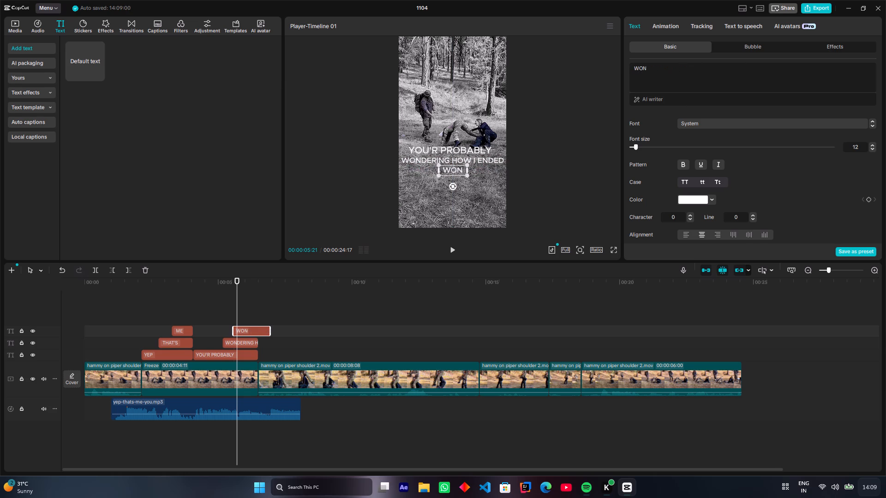
pyautogui.press('BackSpace')
pyautogui.write('UP')
pyautogui.press('space')
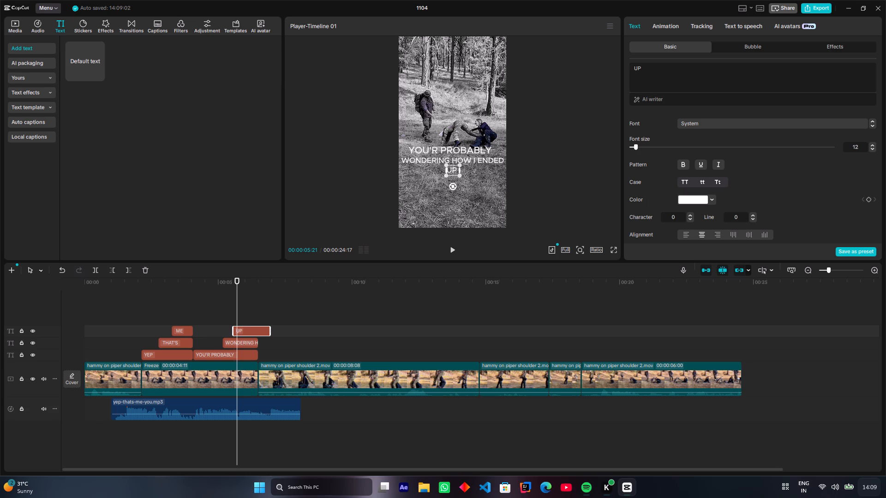
pyautogui.write('IN')
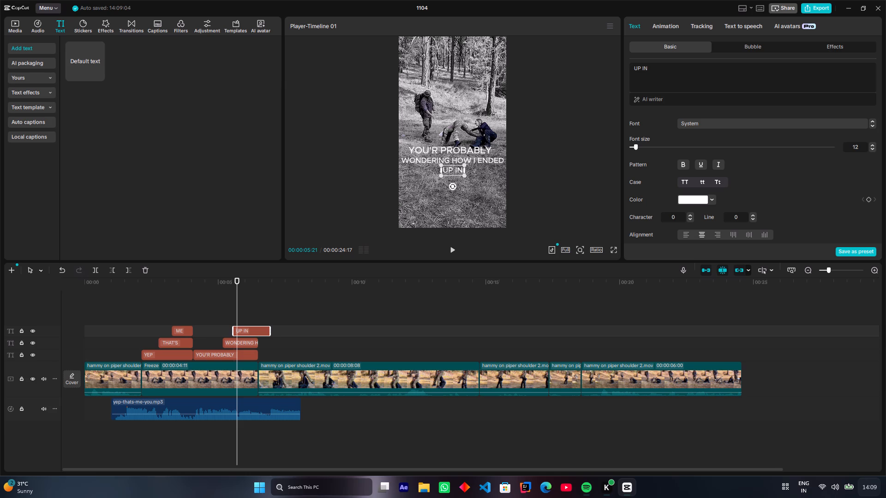
pyautogui.write('TH')
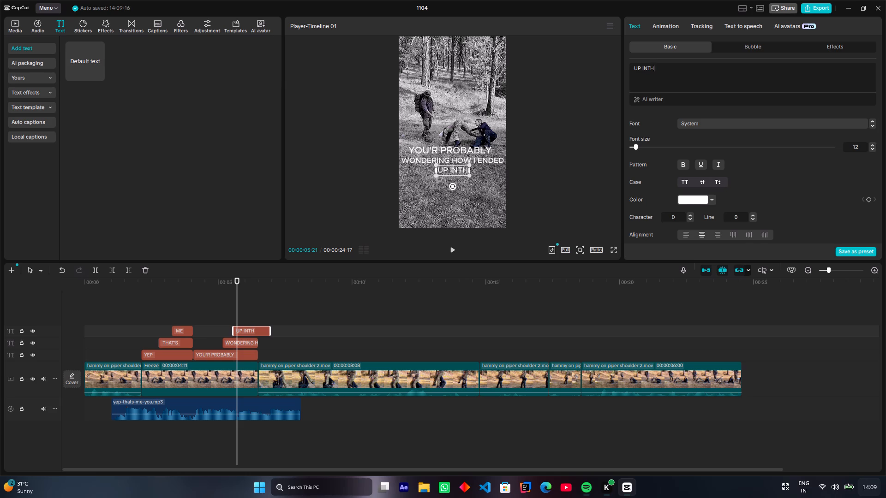
pyautogui.press('BackSpace')
pyautogui.press('BackSpace')
pyautogui.press('space')
pyautogui.write('THIS S')
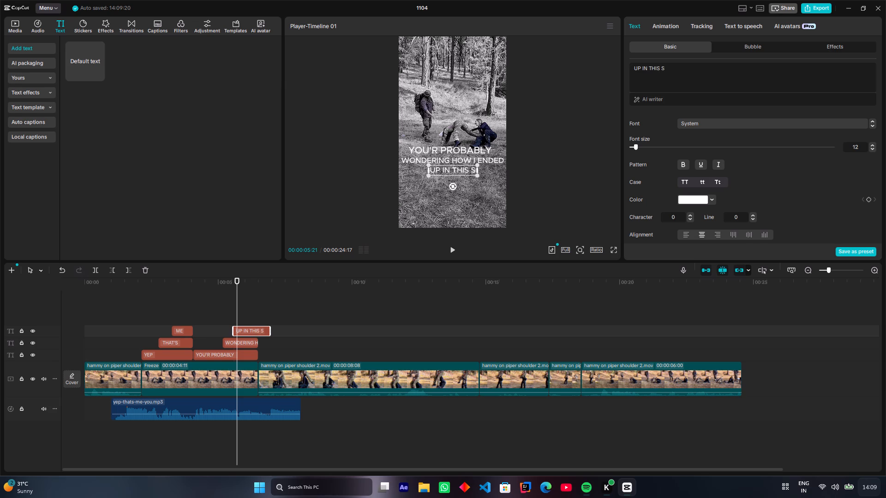
pyautogui.write('ITUATIO')
pyautogui.press('n')
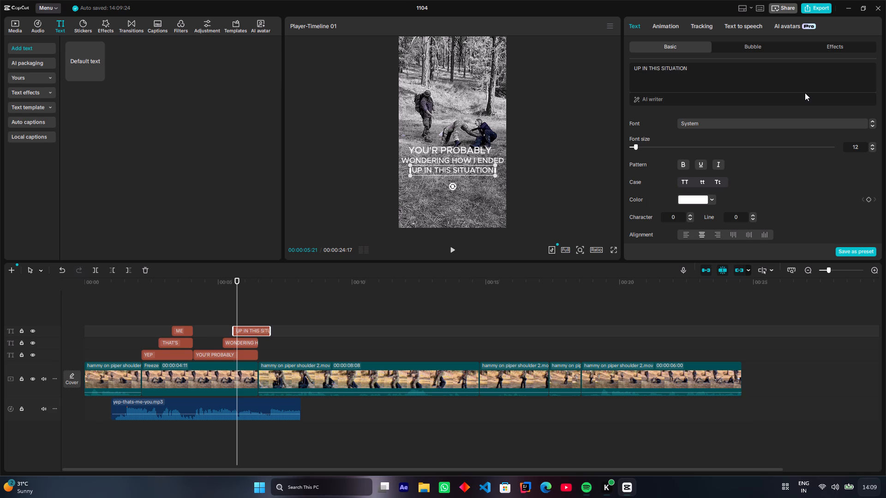
# Set the UP IN THIS SITUATION title's font size to 15.
pyautogui.doubleClick(861, 144)
pyautogui.write('15')
pyautogui.press('Return')
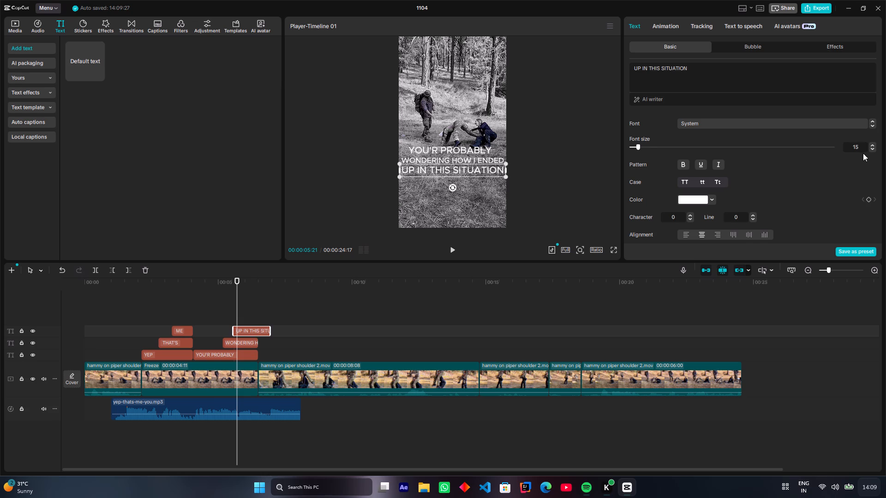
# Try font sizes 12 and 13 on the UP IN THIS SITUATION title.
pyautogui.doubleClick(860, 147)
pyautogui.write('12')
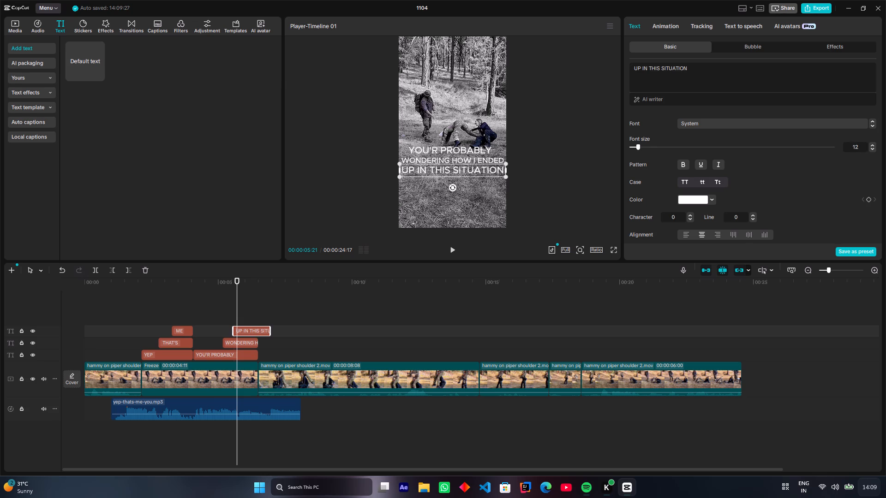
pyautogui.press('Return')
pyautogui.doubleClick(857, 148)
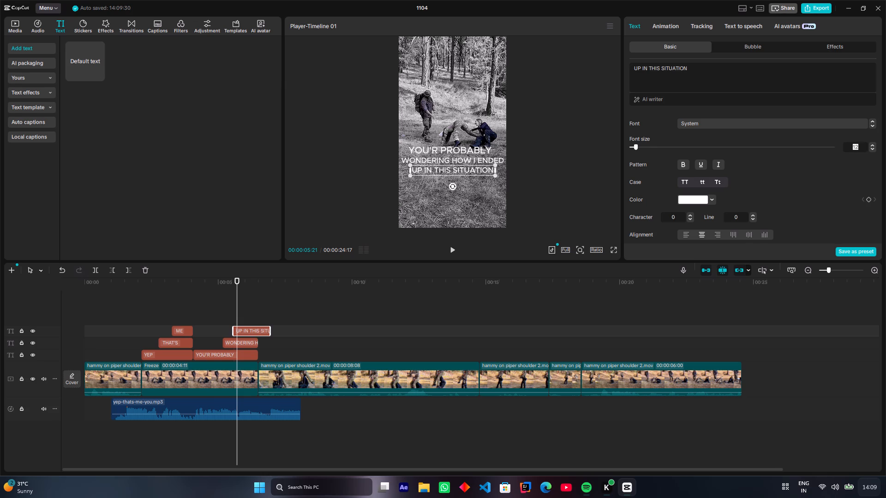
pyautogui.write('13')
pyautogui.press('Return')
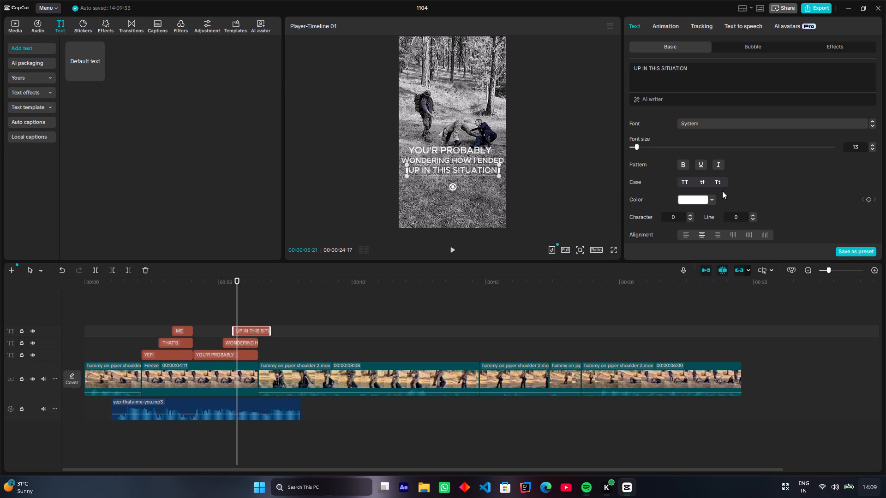
# Set the YOU'R PROBABLY title's font size to 12.
pyautogui.click(484, 156)
pyautogui.click(481, 149)
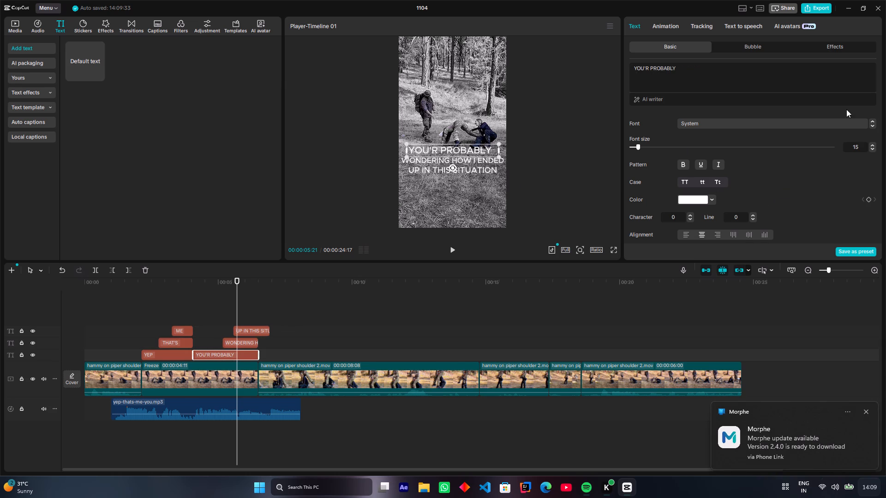
pyautogui.doubleClick(856, 145)
pyautogui.write('12')
pyautogui.press('Return')
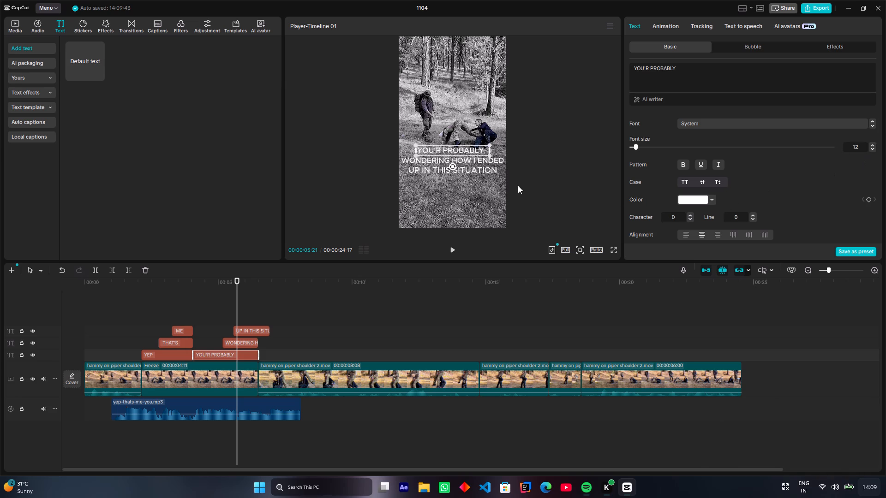
# Set the UP IN THIS SITUATION title's font size to 12.
pyautogui.click(479, 170)
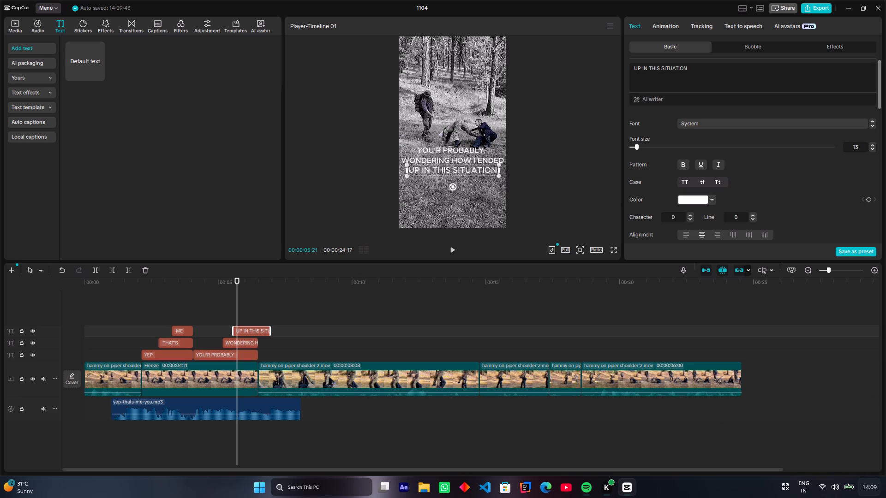
pyautogui.doubleClick(857, 147)
pyautogui.write('12')
pyautogui.press('Return')
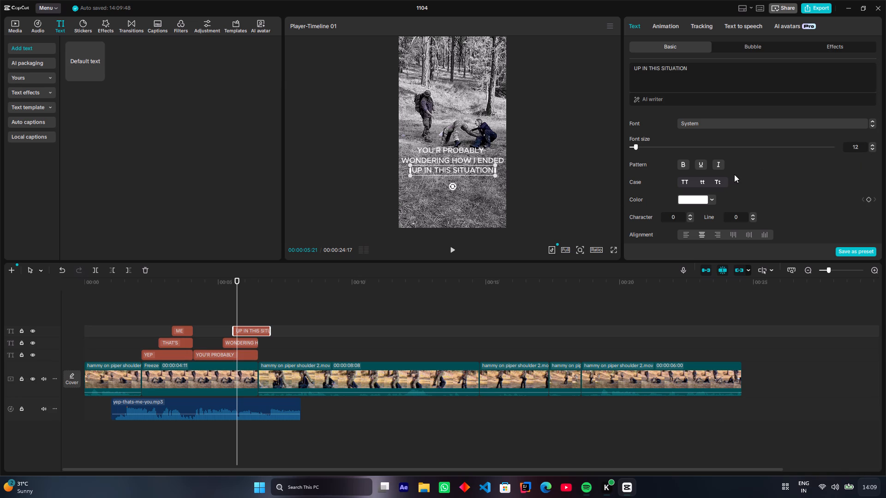
# Nudge the WONDERING HOW I ENDED title slightly up towards the YOU'R PROBABLY line, keeping it horizontally centred.
pyautogui.doubleClick(464, 160)
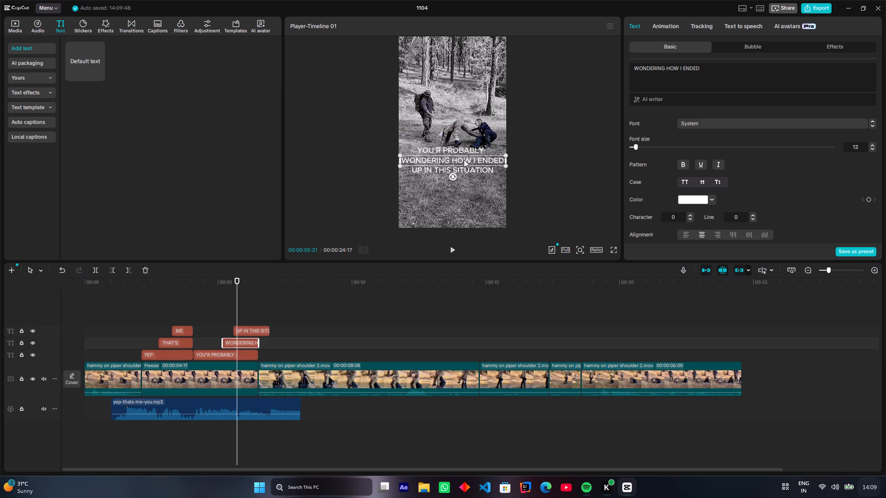
pyautogui.click(495, 186)
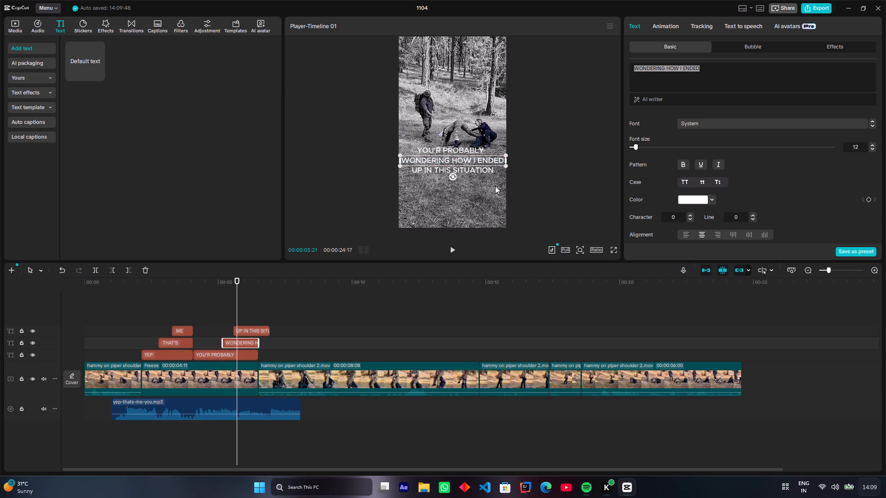
pyautogui.click(224, 356)
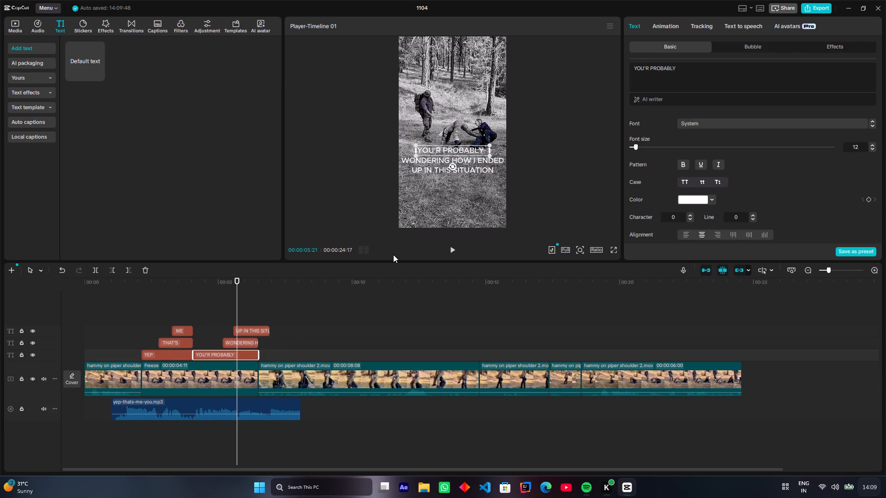
pyautogui.click(243, 344)
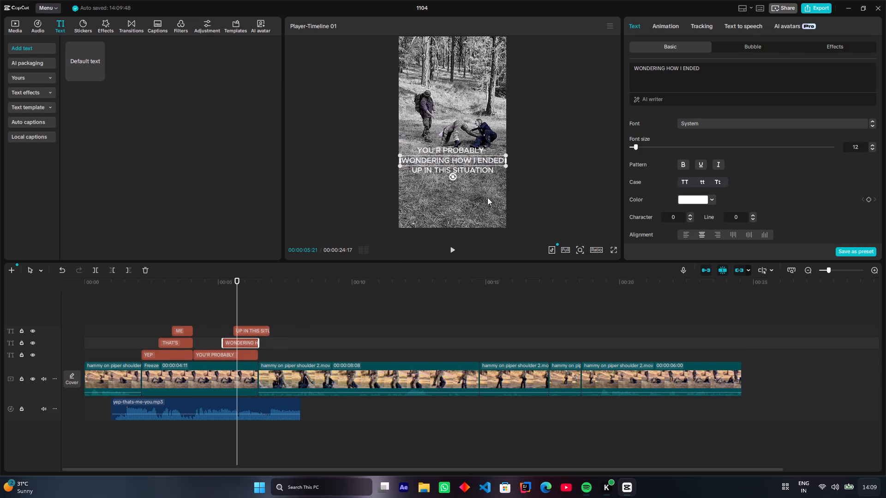
pyautogui.click(490, 161)
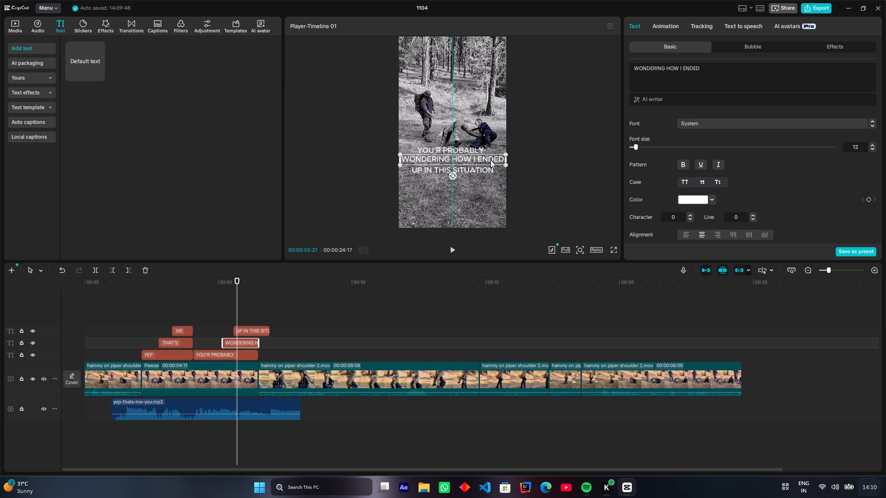
pyautogui.click(461, 207)
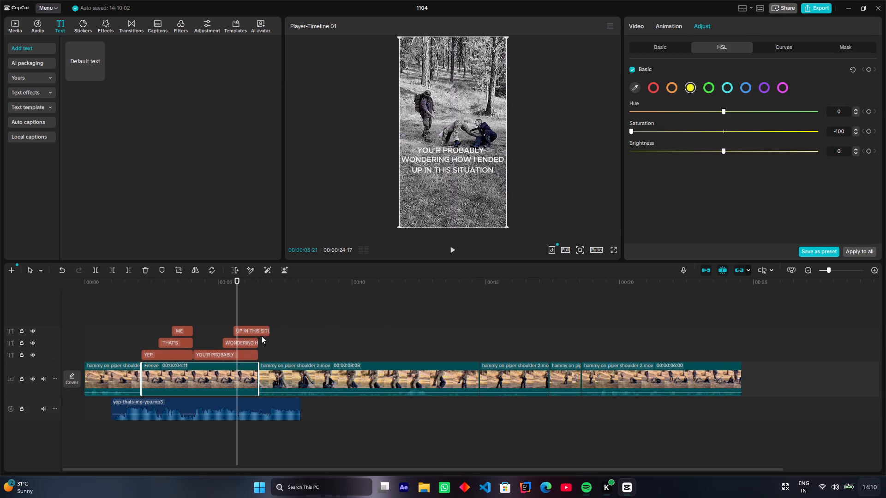
# Trim the end of the UP IN THIS SITUATION title back to the end of the freeze clip.
pyautogui.moveTo(268, 330); pyautogui.dragTo(255, 331)
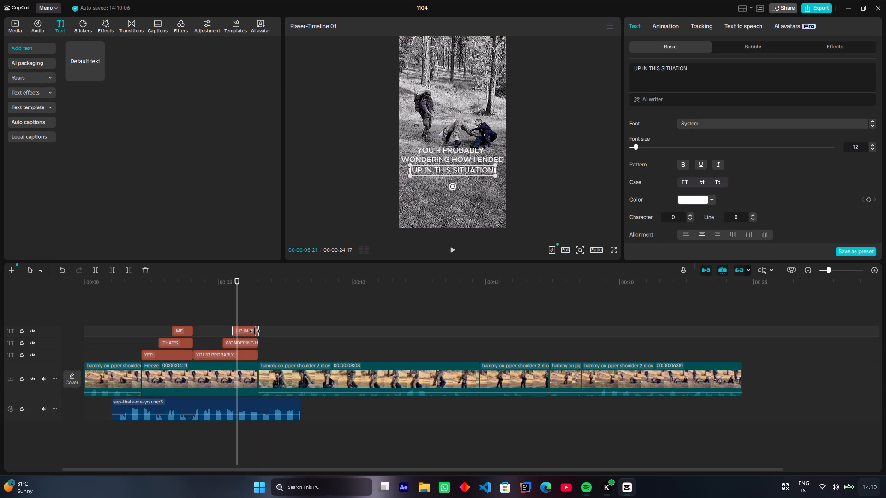
# Play back the YOU'R PROBABLY part and extend the WONDERING HOW I ENDED title's start to before the five-second mark.
pyautogui.moveTo(237, 279); pyautogui.dragTo(206, 283)
pyautogui.press('space')
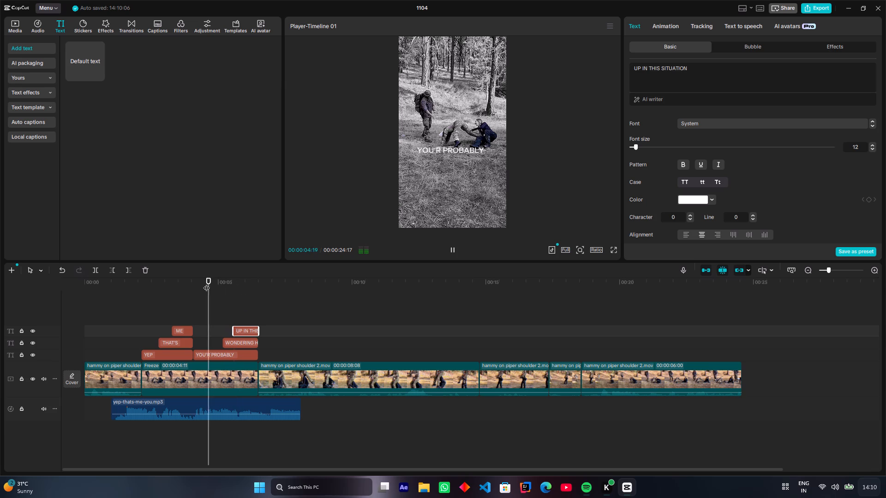
pyautogui.press('space')
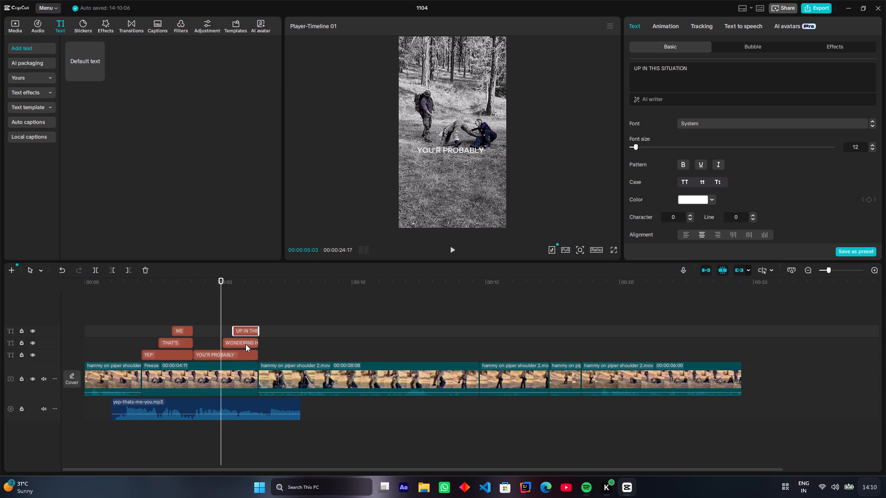
pyautogui.moveTo(223, 342); pyautogui.dragTo(215, 342)
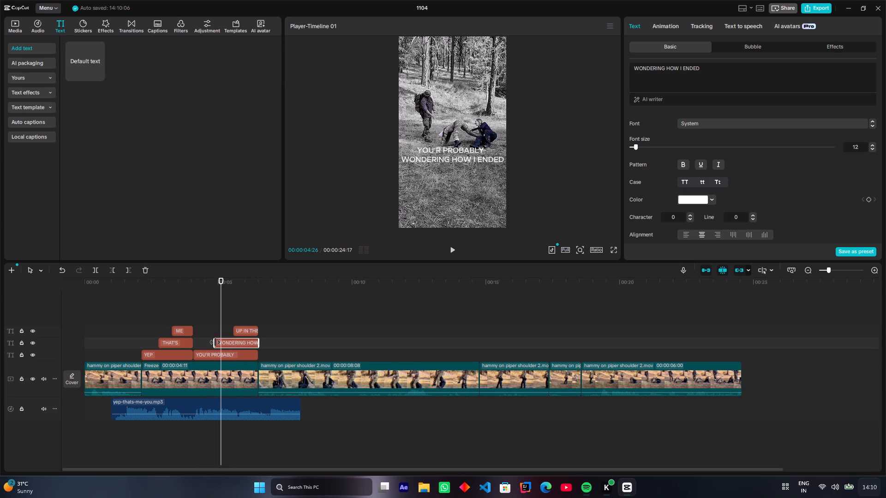
pyautogui.moveTo(215, 342); pyautogui.dragTo(212, 342)
# Play on through the third line and extend the UP IN THIS SITUATION title's start slightly earlier.
pyautogui.press('space')
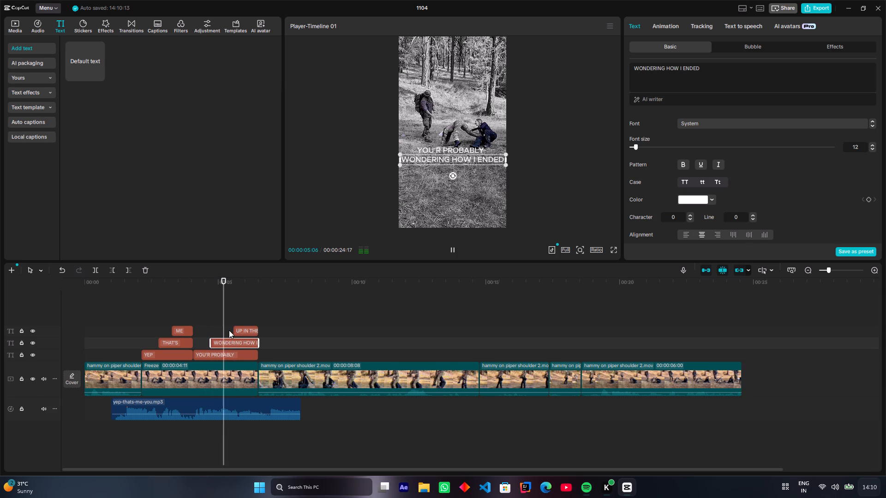
pyautogui.press('space')
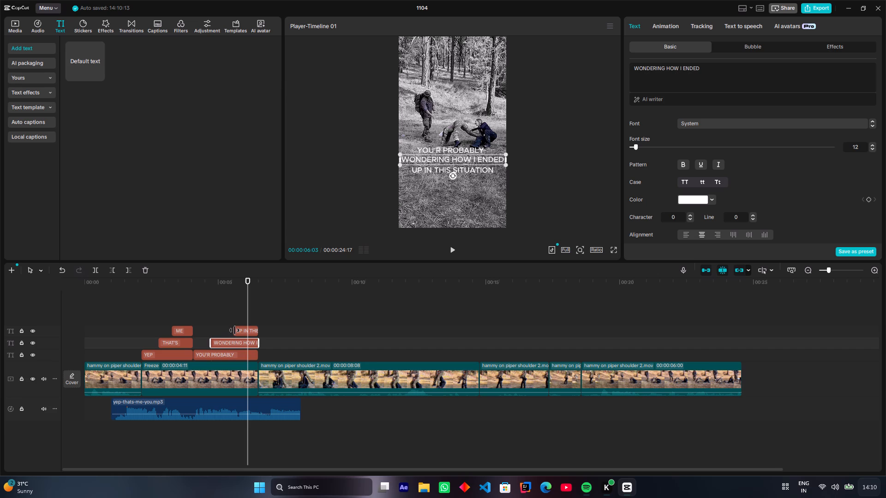
pyautogui.click(235, 330)
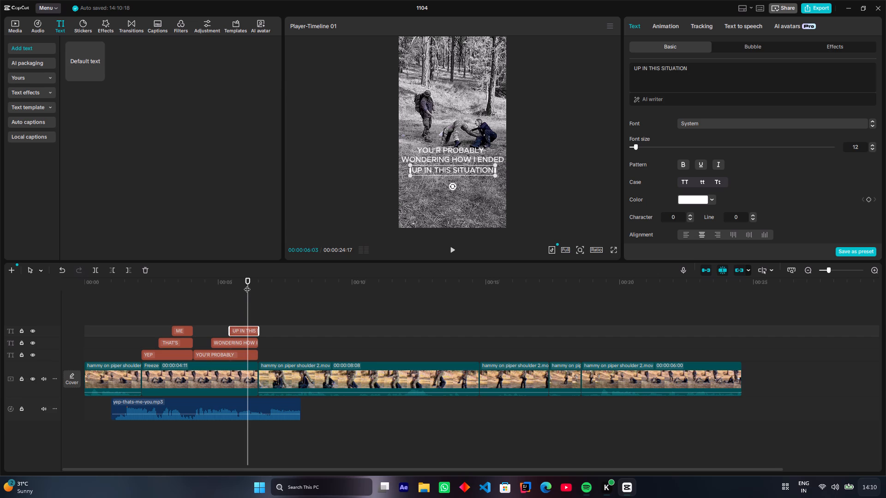
# Replay the stacked titles and extend the WONDERING HOW I ENDED title's start closer to the start of YOU'R PROBABLY.
pyautogui.moveTo(247, 279); pyautogui.dragTo(188, 304)
pyautogui.press('space')
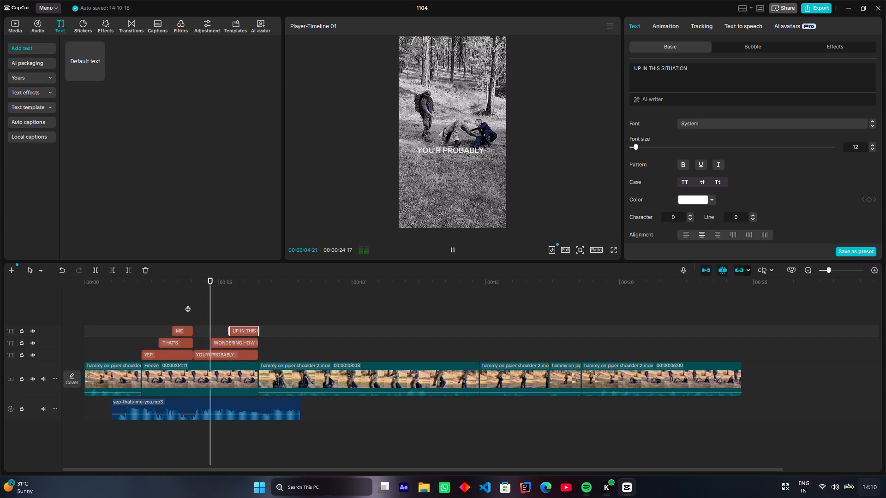
pyautogui.press('space')
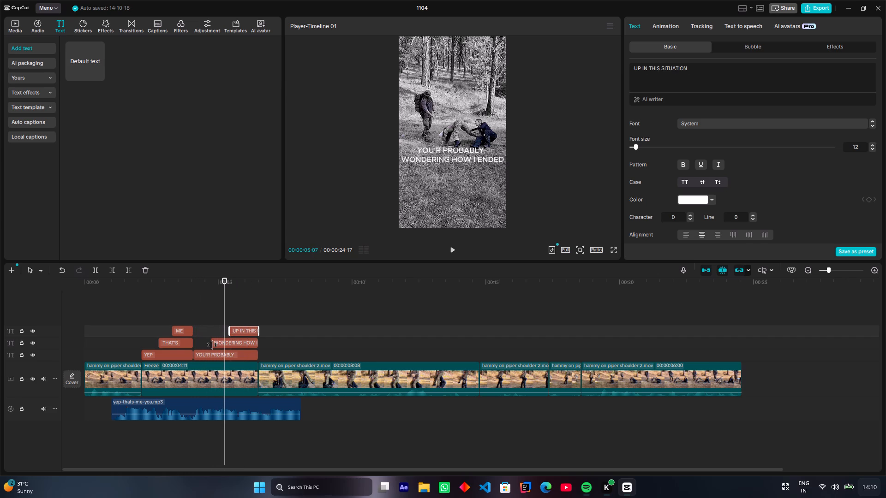
pyautogui.moveTo(212, 344); pyautogui.dragTo(204, 344)
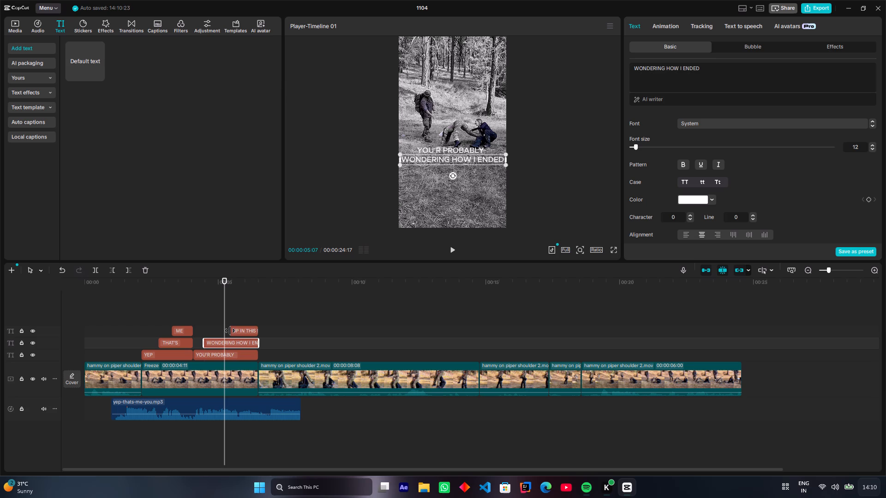
# Extend the UP IN THIS SITUATION title's start back to the playhead at 00:00:05:07.
pyautogui.moveTo(230, 331); pyautogui.dragTo(223, 332)
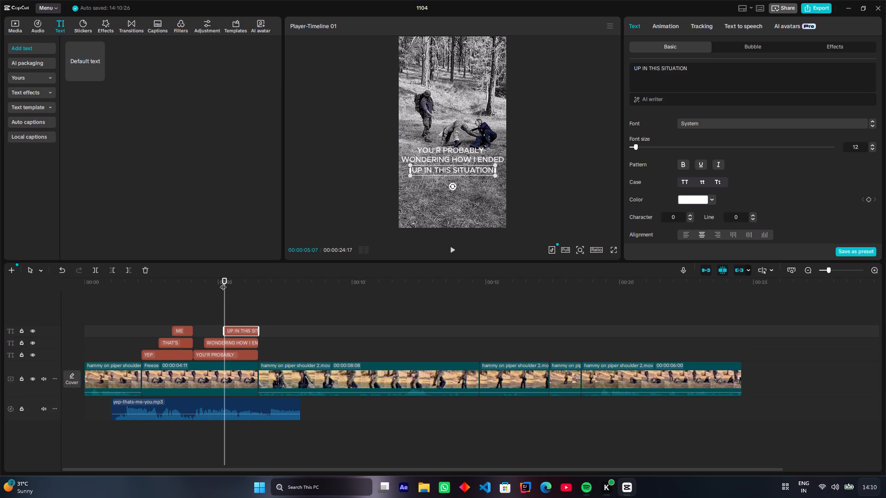
# Play to 00:00:05:19, split the UP IN THIS SITUATION title there, and move its second part to a new track above.
pyautogui.moveTo(223, 282); pyautogui.dragTo(180, 294)
pyautogui.press('space')
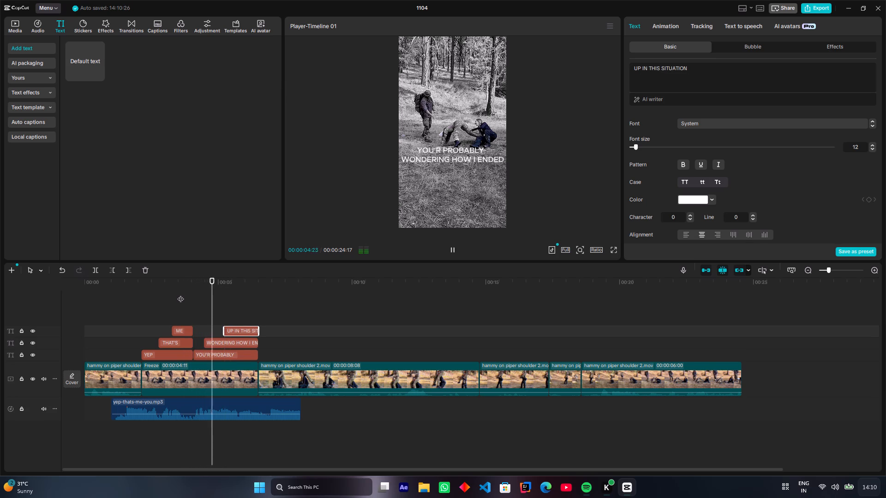
pyautogui.press('space')
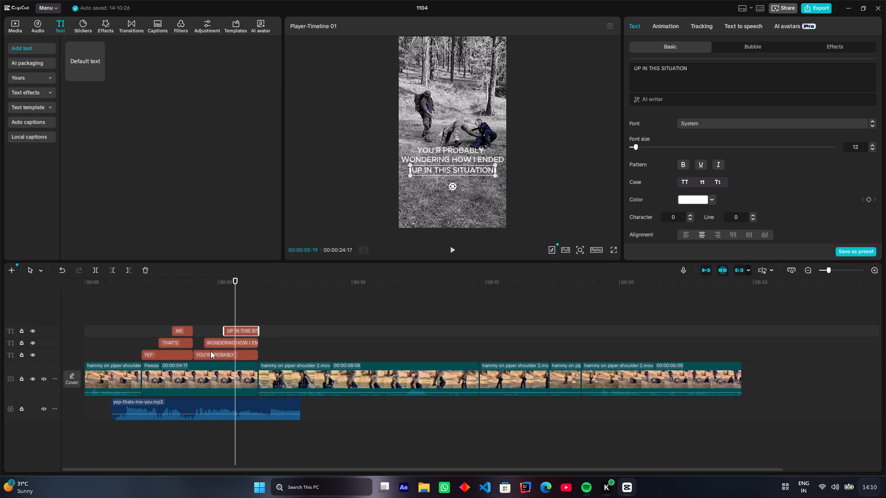
pyautogui.click(96, 273)
pyautogui.moveTo(245, 329); pyautogui.dragTo(246, 316)
# Extend the first part of the UP IN THIS SITUATION title to the end of the freeze clip.
pyautogui.moveTo(233, 329); pyautogui.dragTo(246, 332)
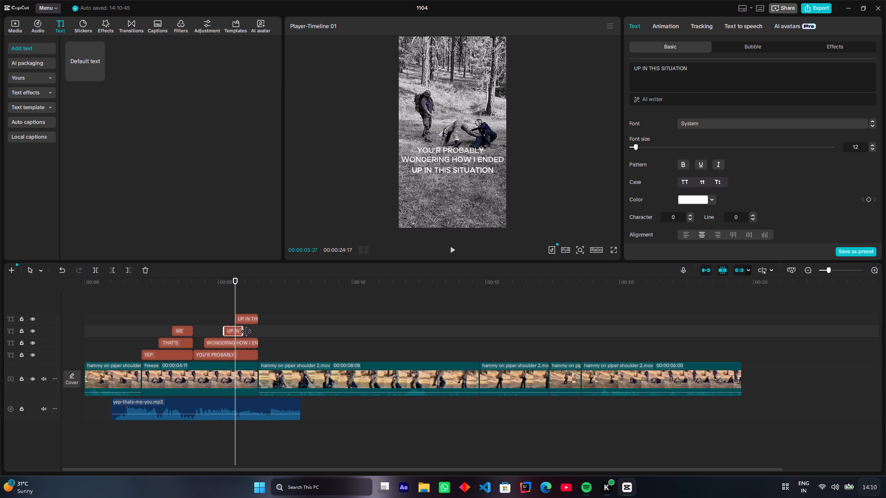
pyautogui.moveTo(246, 332); pyautogui.dragTo(257, 336)
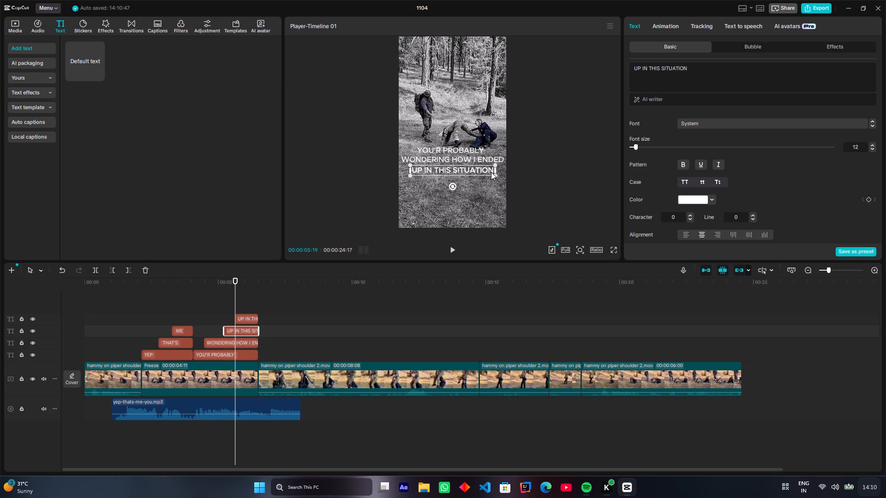
# Move the second UP IN THIS SITUATION title down to form a fourth line just below the third, keeping it horizontally centred.
pyautogui.click(247, 317)
pyautogui.moveTo(484, 171); pyautogui.dragTo(486, 180)
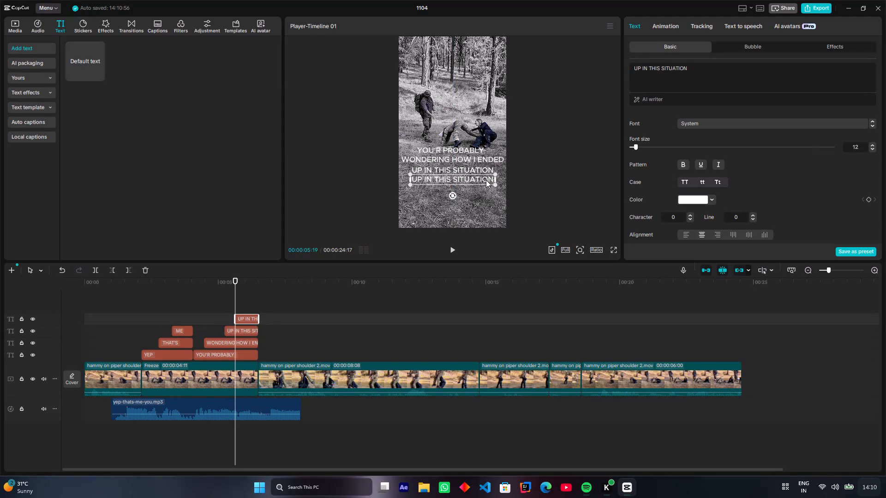
pyautogui.click(433, 177)
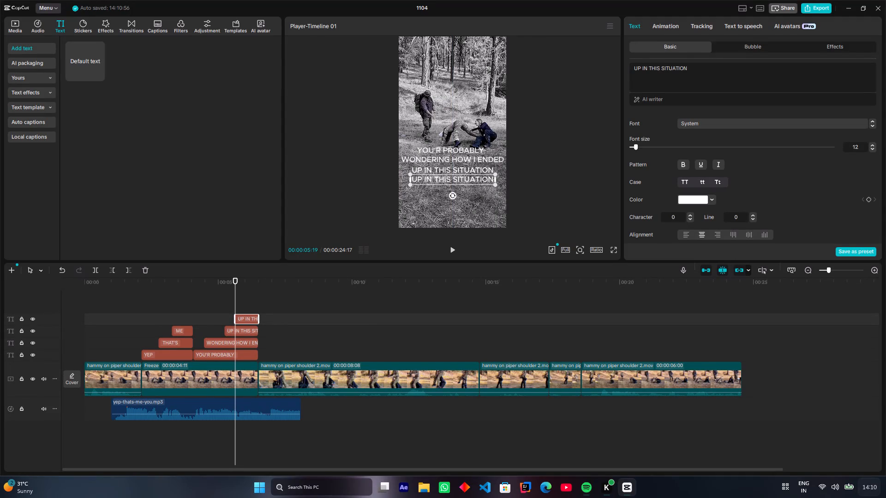
# Delete the word UP from the fourth-line title so it reads IN THIS SITUATION.
pyautogui.click(650, 69)
pyautogui.press('Left')
pyautogui.press('Left')
pyautogui.press('Left')
pyautogui.press('Left')
pyautogui.press('BackSpace')
pyautogui.press('BackSpace')
pyautogui.press('BackSpace')
pyautogui.press('Right')
pyautogui.press('BackSpace')
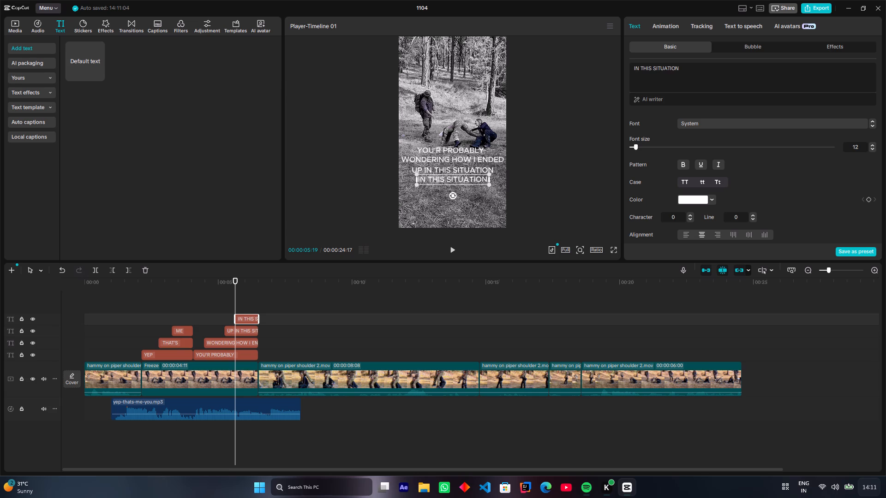
# Select the third-line UP IN THIS SITUATION title on the timeline.
pyautogui.click(247, 327)
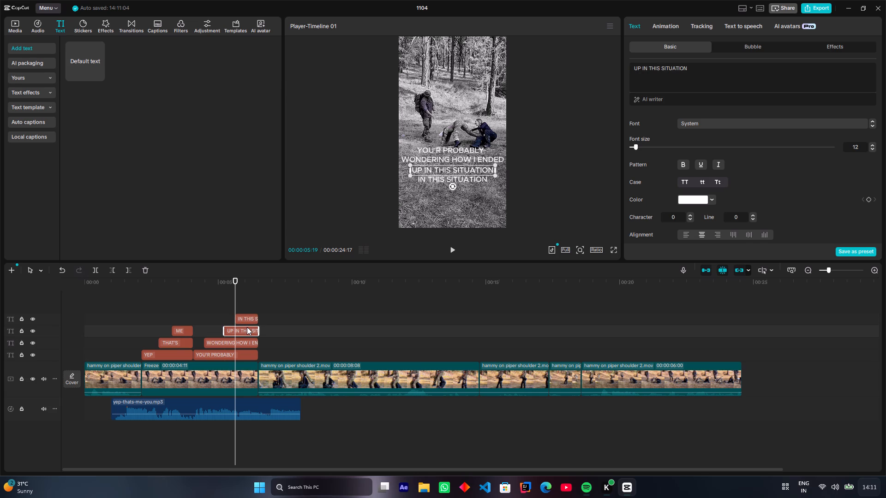
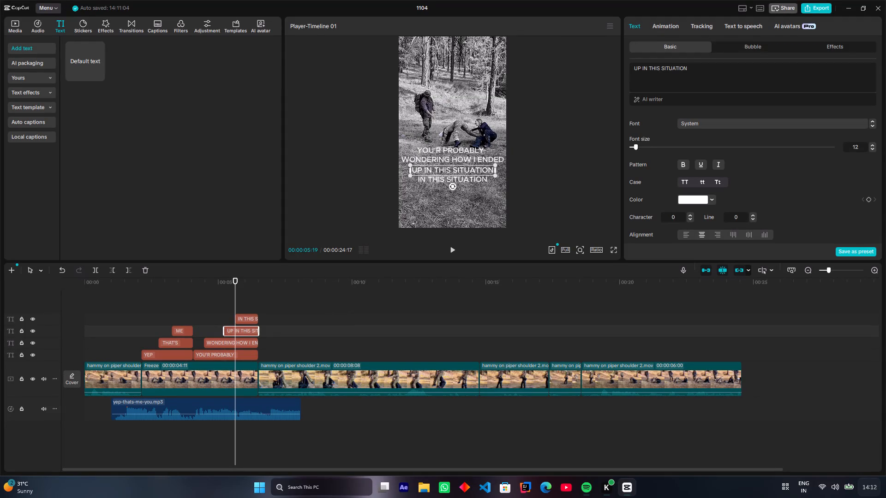
# Change the third-line title's text from UP IN THIS SITUATION to ENDED UP, all in capitals.
pyautogui.click(634, 70)
pyautogui.write('eN')
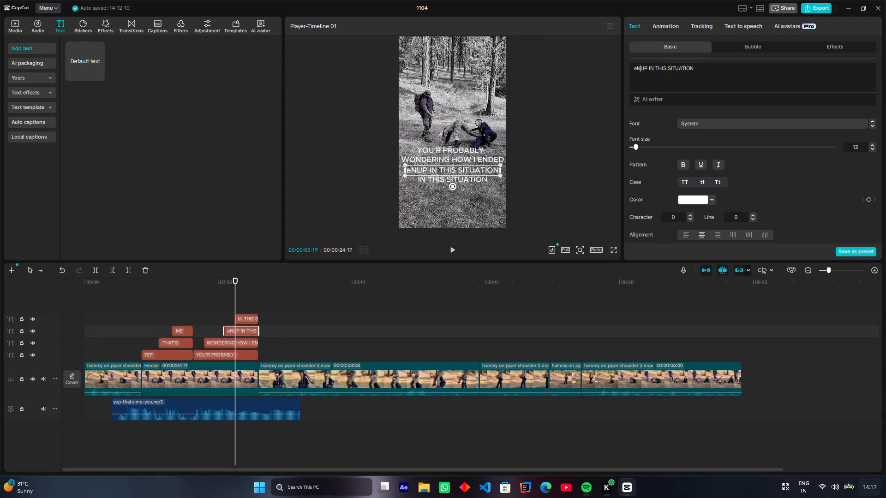
pyautogui.write('DED')
pyautogui.press('space')
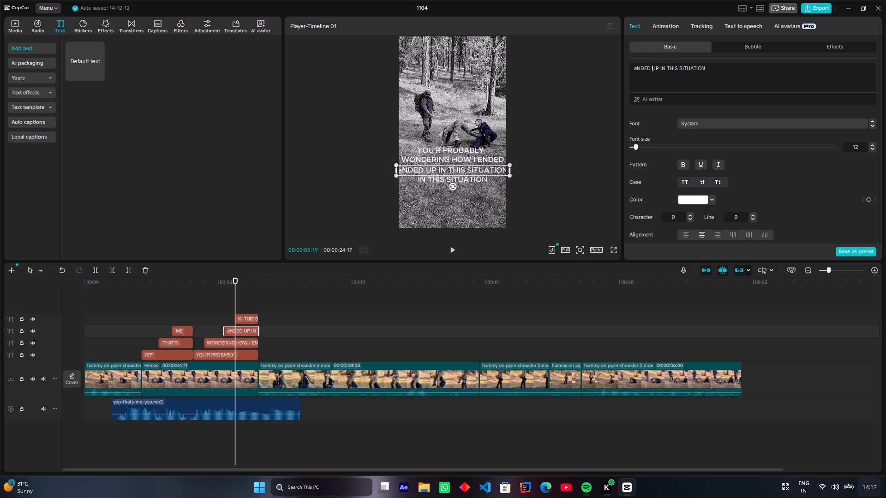
pyautogui.moveTo(704, 66); pyautogui.dragTo(660, 66)
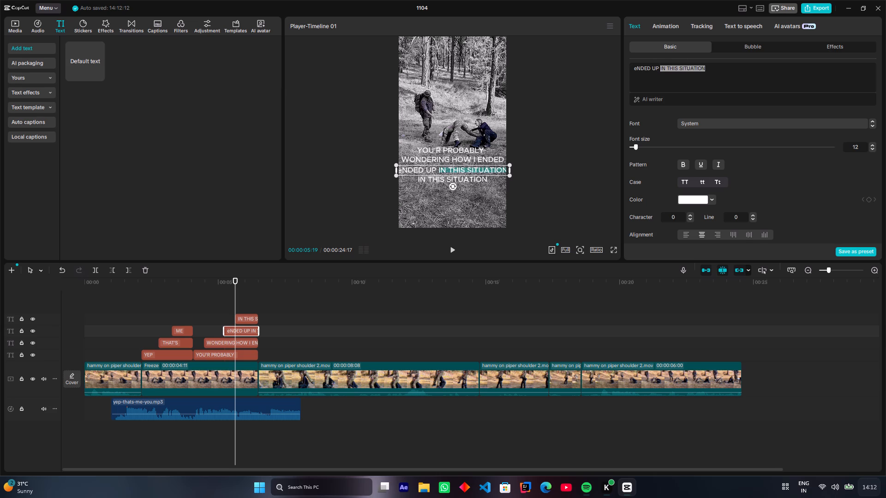
pyautogui.press('BackSpace')
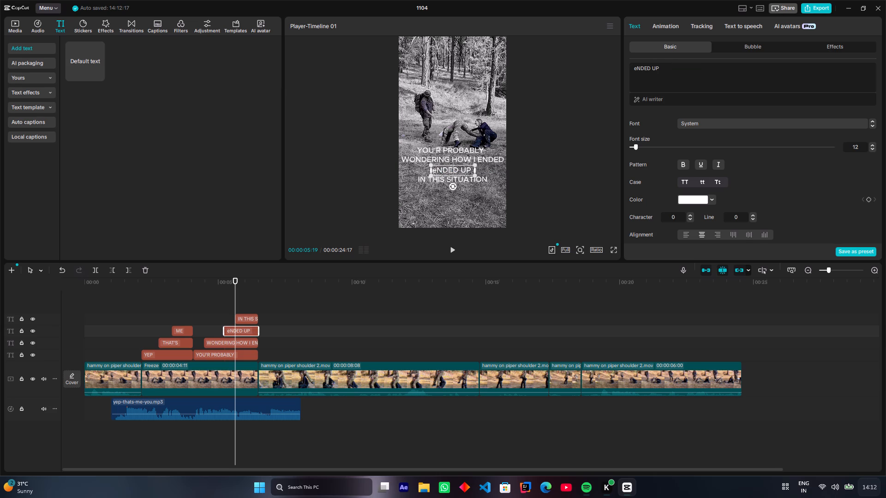
pyautogui.click(638, 70)
pyautogui.press('BackSpace')
pyautogui.press('e')
# Delete the word ENDED from the second-line title so it reads WONDERING HOW I.
pyautogui.click(493, 154)
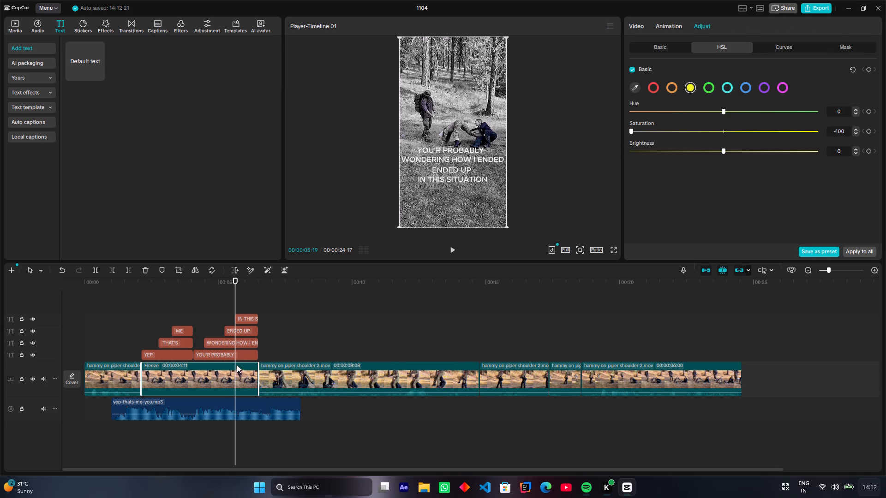
pyautogui.click(235, 343)
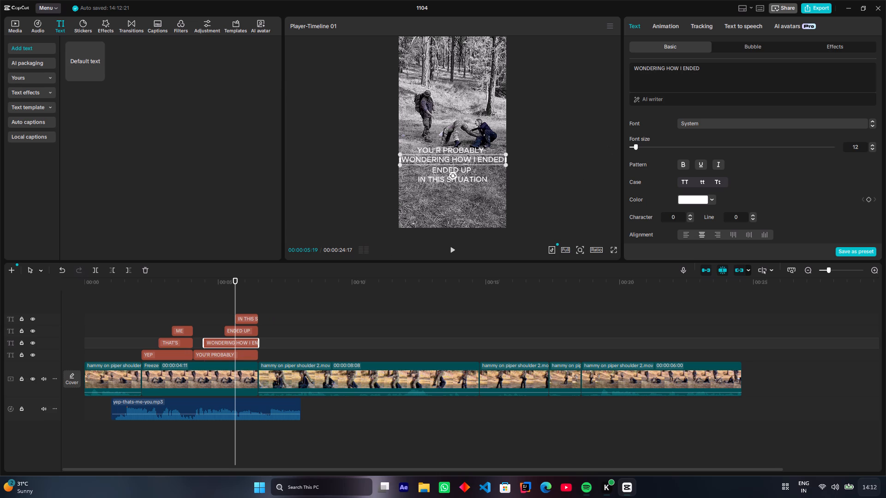
pyautogui.click(706, 71)
pyautogui.press('BackSpace')
pyautogui.press('BackSpace')
pyautogui.press('BackSpace')
pyautogui.press('BackSpace')
pyautogui.press('BackSpace')
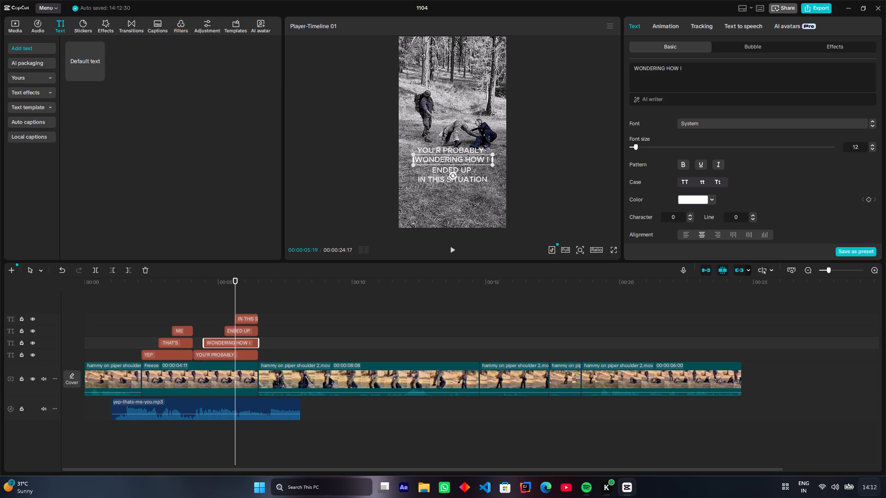
pyautogui.press('BackSpace')
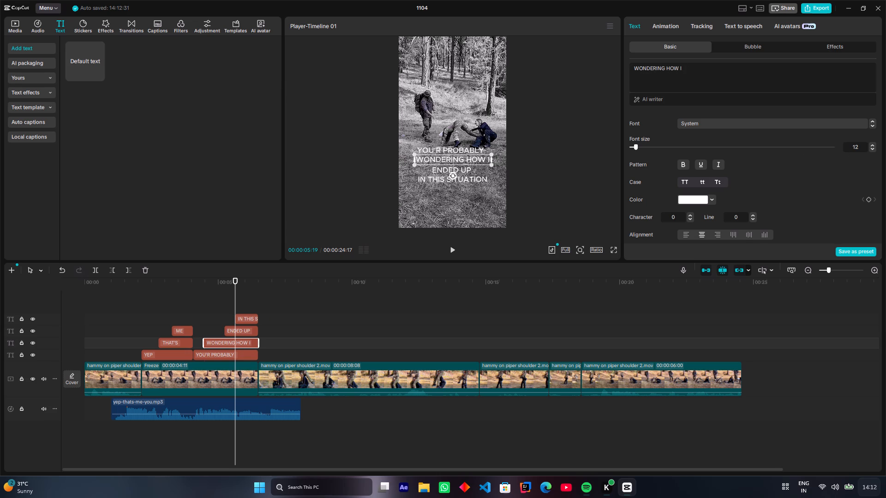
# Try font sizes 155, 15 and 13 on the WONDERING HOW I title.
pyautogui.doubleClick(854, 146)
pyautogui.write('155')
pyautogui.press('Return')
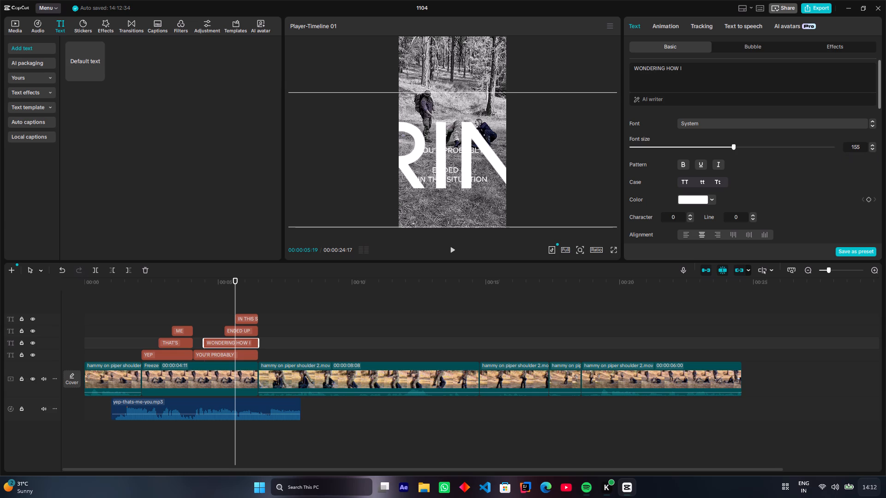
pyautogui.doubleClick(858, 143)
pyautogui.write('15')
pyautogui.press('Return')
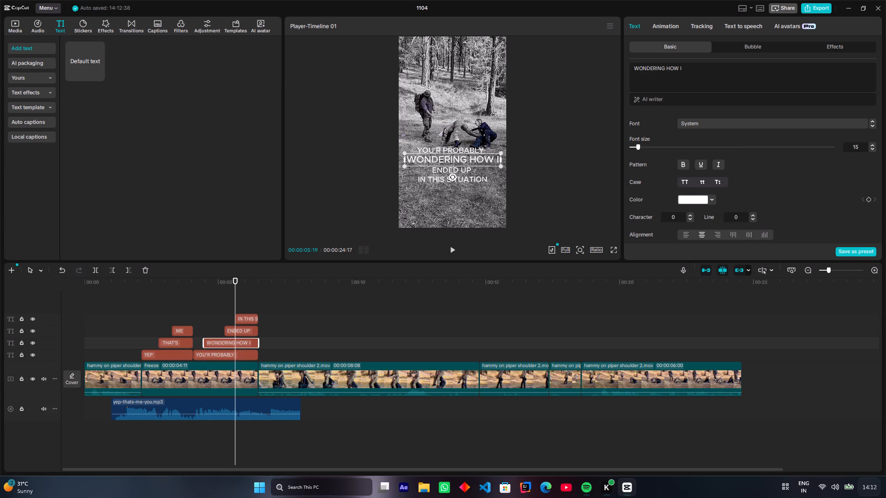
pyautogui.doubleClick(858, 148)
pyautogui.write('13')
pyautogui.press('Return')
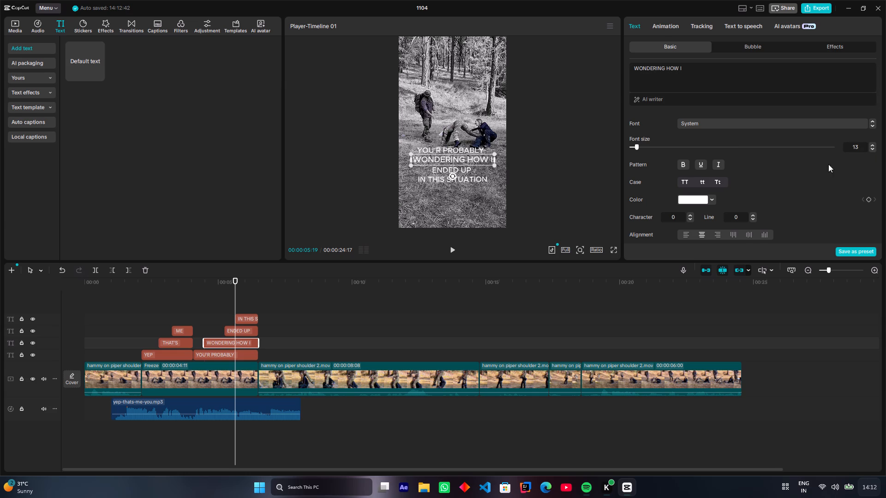
# Set the font size of the YOU'R PROBABLY and WONDERING HOW I titles to 14.
pyautogui.click(237, 350)
pyautogui.click(857, 145)
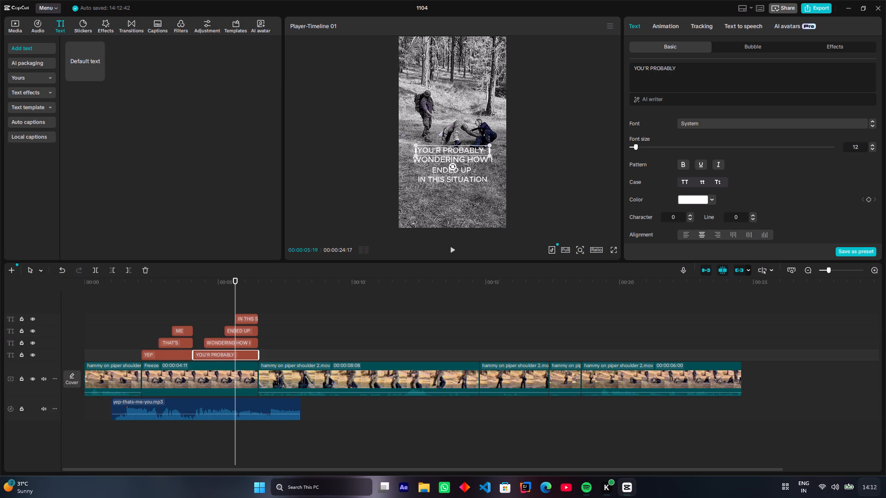
pyautogui.doubleClick(857, 145)
pyautogui.write('14')
pyautogui.press('Return')
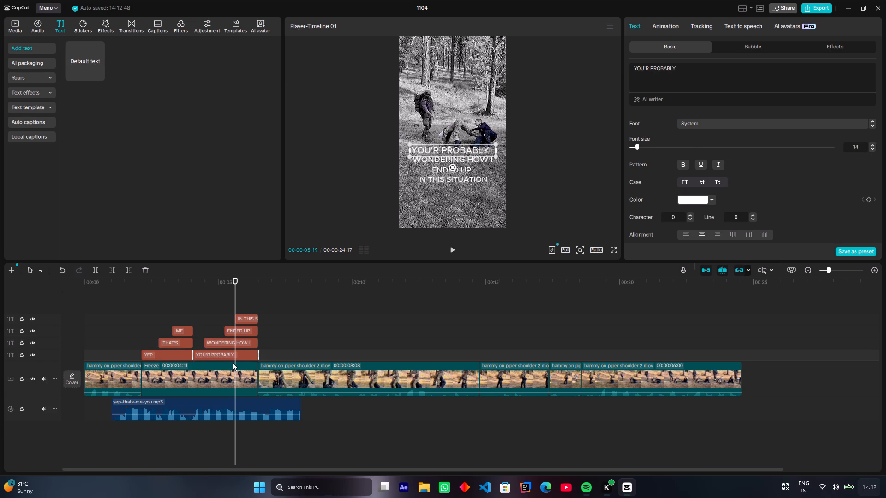
pyautogui.click(233, 345)
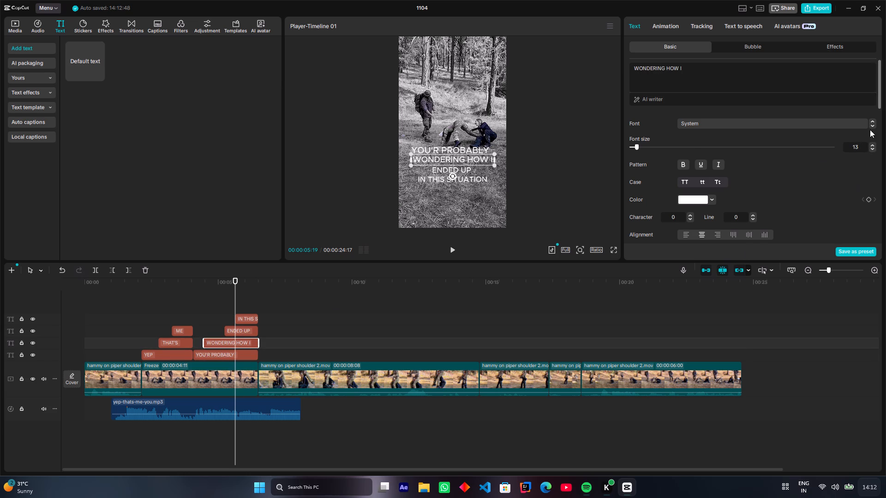
pyautogui.click(871, 142)
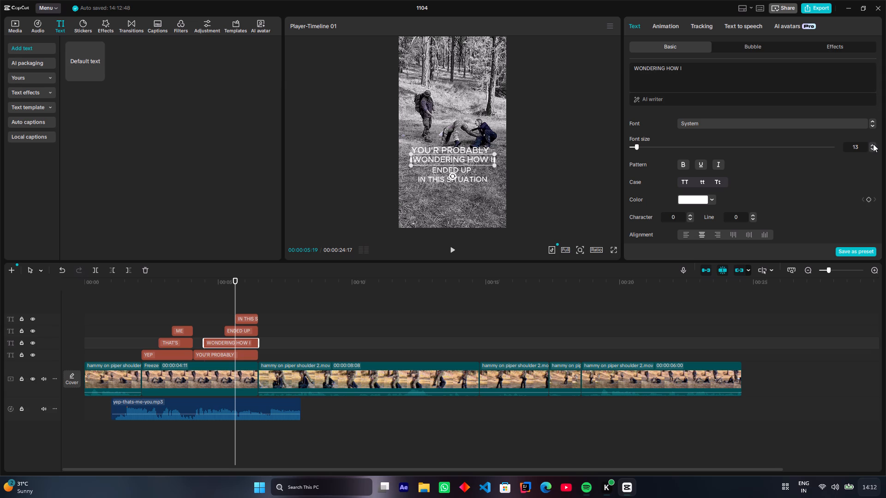
pyautogui.click(873, 144)
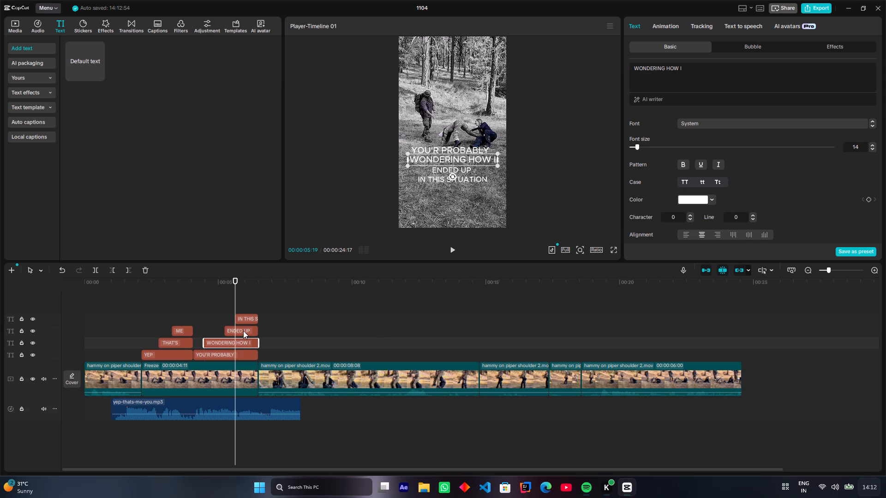
# Set the font size of the ENDED UP and IN THIS SITUATION titles to 14.
pyautogui.click(243, 331)
pyautogui.doubleClick(863, 150)
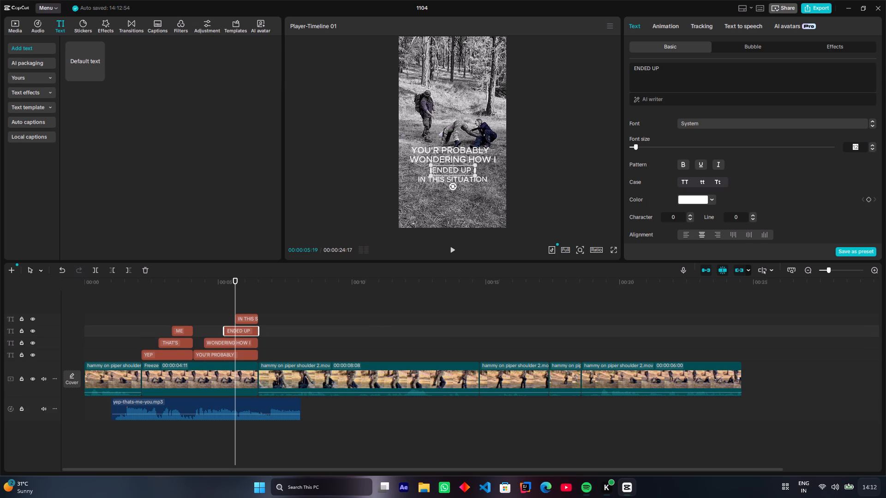
pyautogui.write('14')
pyautogui.press('Return')
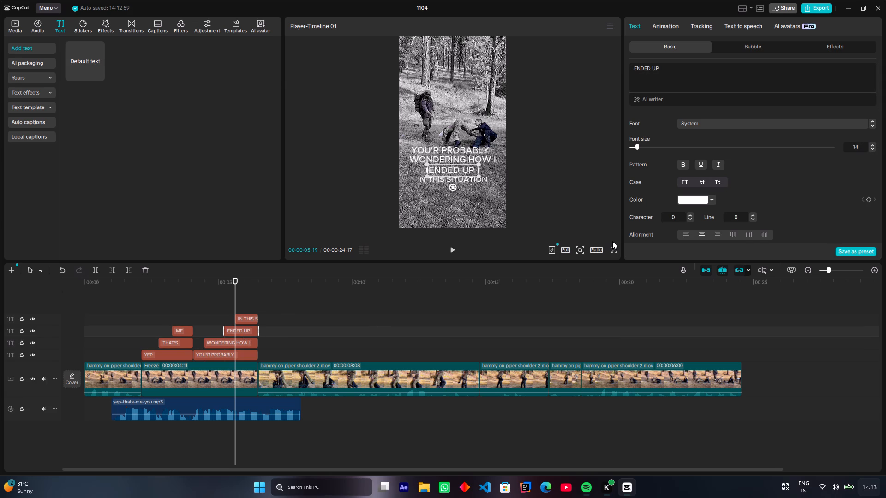
pyautogui.click(247, 313)
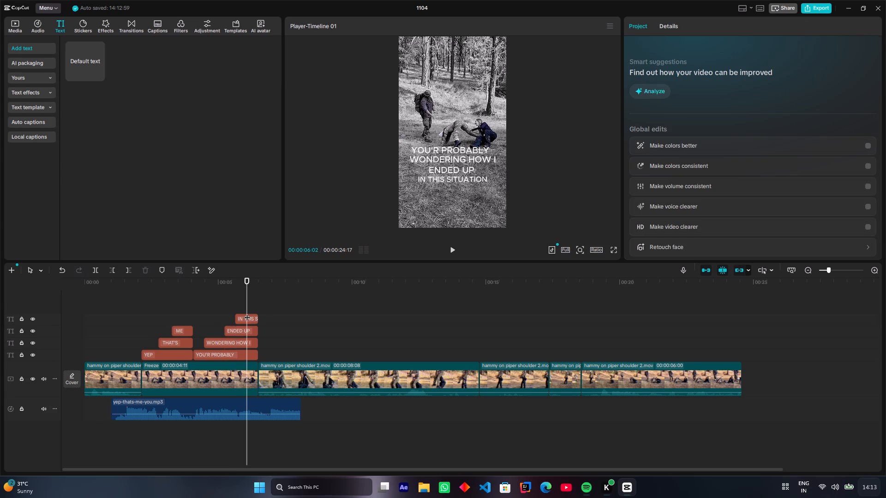
pyautogui.click(248, 316)
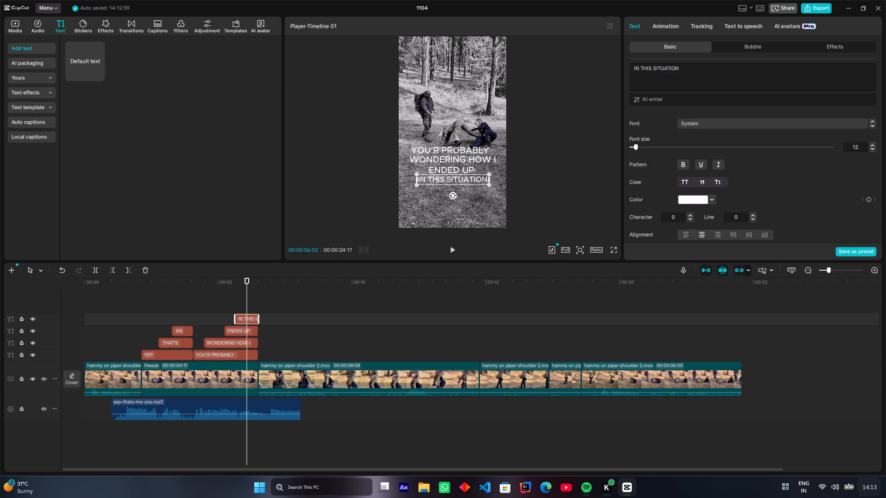
pyautogui.doubleClick(862, 148)
pyautogui.write('14')
pyautogui.press('Return')
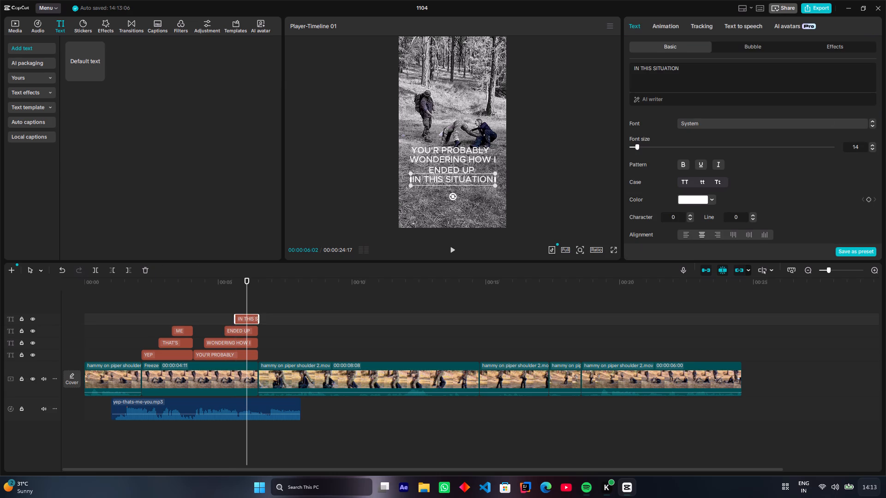
# Play back the freeze-frame section to check the titles' timing against the voiceover.
pyautogui.moveTo(243, 281); pyautogui.dragTo(189, 288)
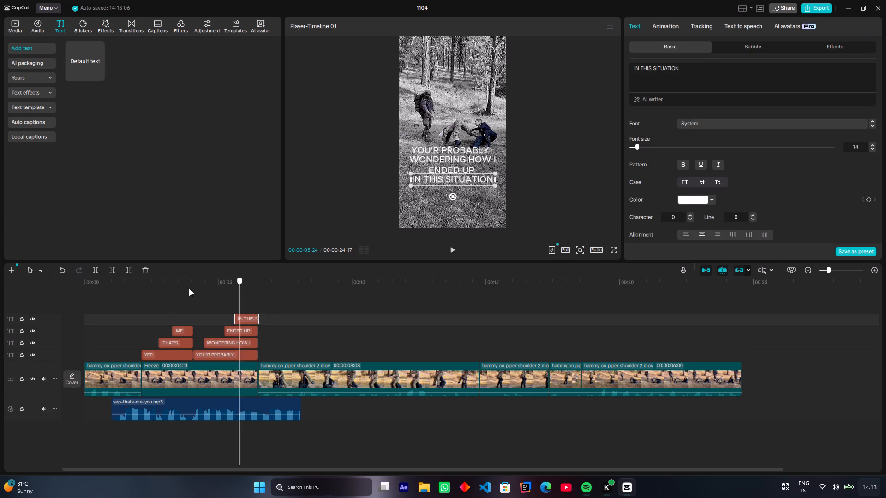
pyautogui.moveTo(189, 288); pyautogui.dragTo(122, 296)
pyautogui.press('space')
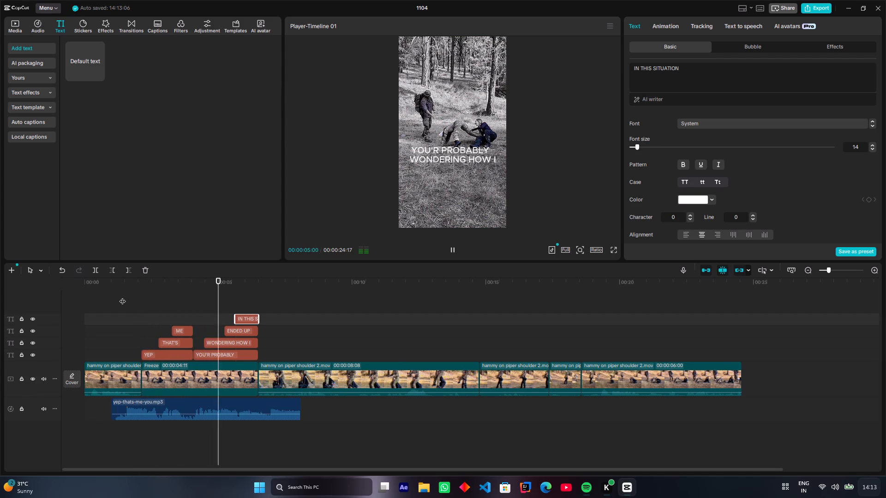
pyautogui.press('space')
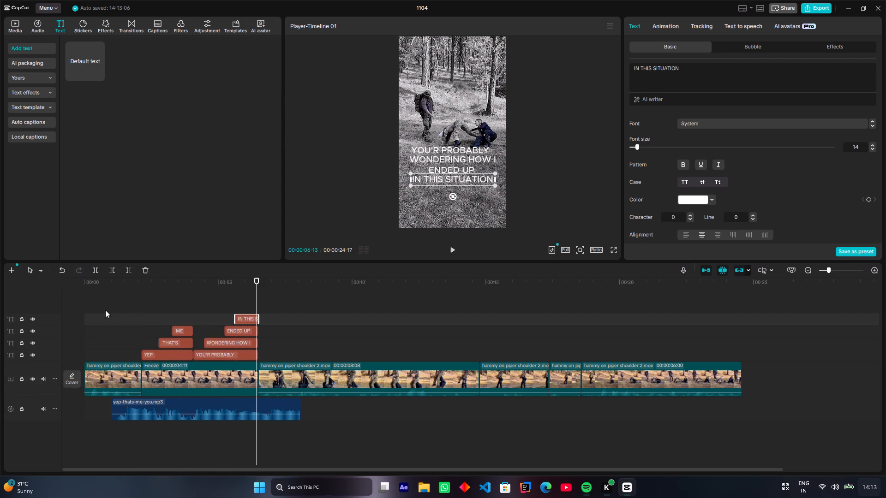
# Apply the third white-lettered preset style after None to the IN THIS SITUATION, ENDED UP, WONDERING HOW I and YOU'R PROBABLY titles.
pyautogui.scroll(-1, 860, 154)
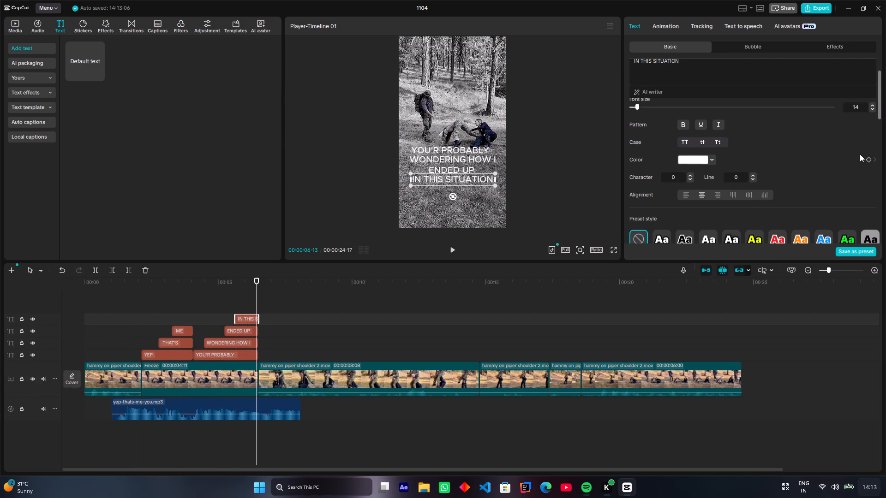
pyautogui.click(710, 233)
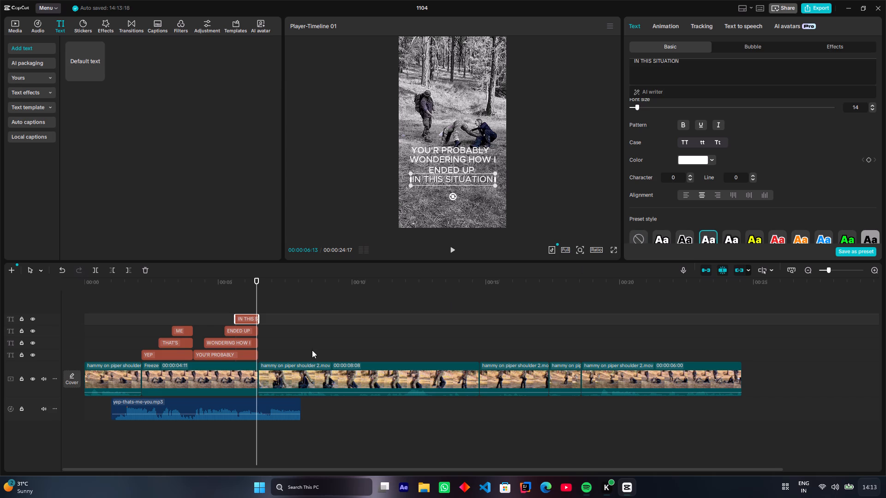
pyautogui.click(241, 331)
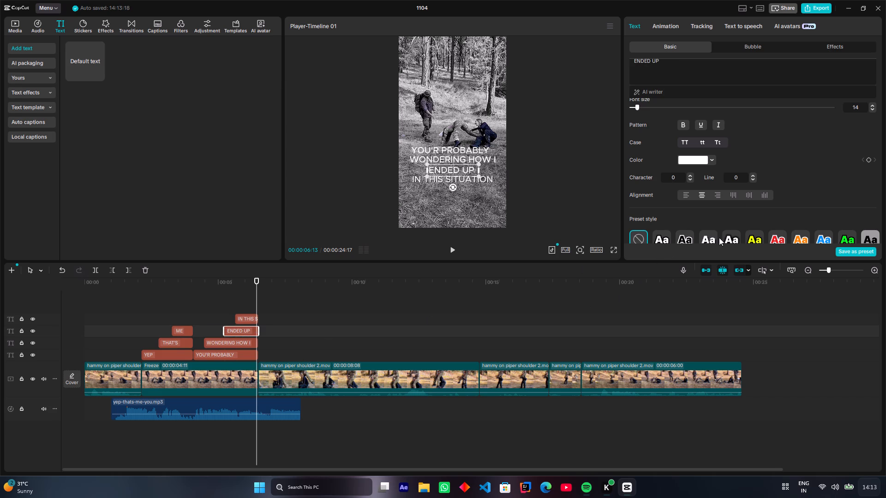
pyautogui.click(711, 237)
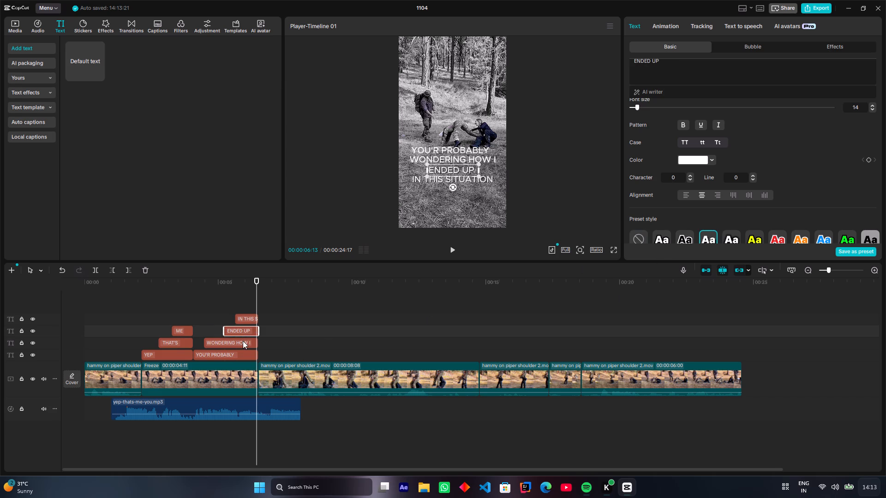
pyautogui.click(243, 341)
pyautogui.click(709, 238)
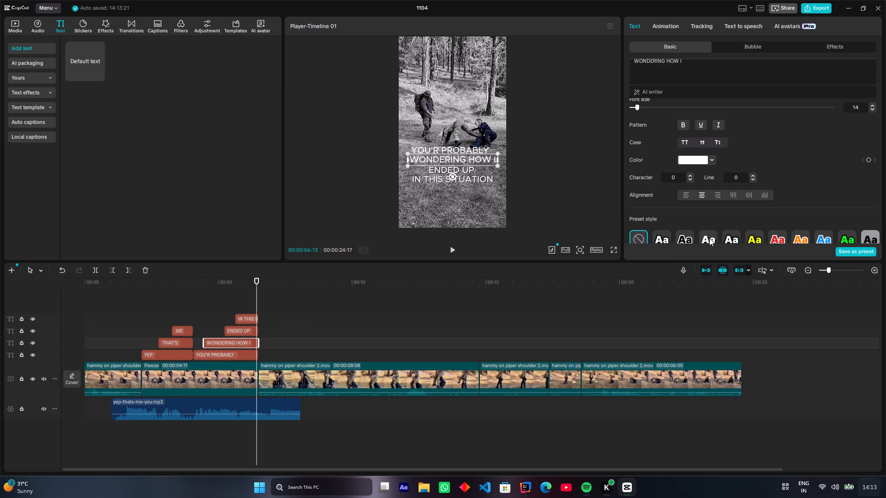
pyautogui.click(233, 355)
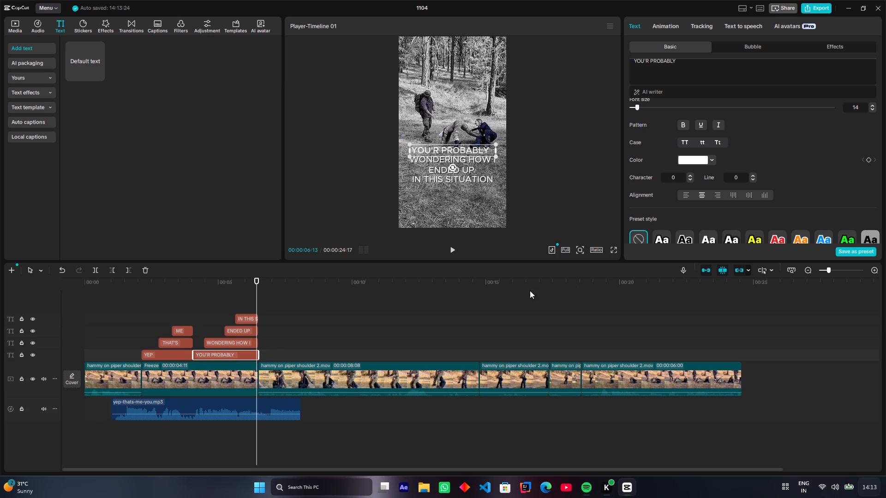
pyautogui.click(712, 239)
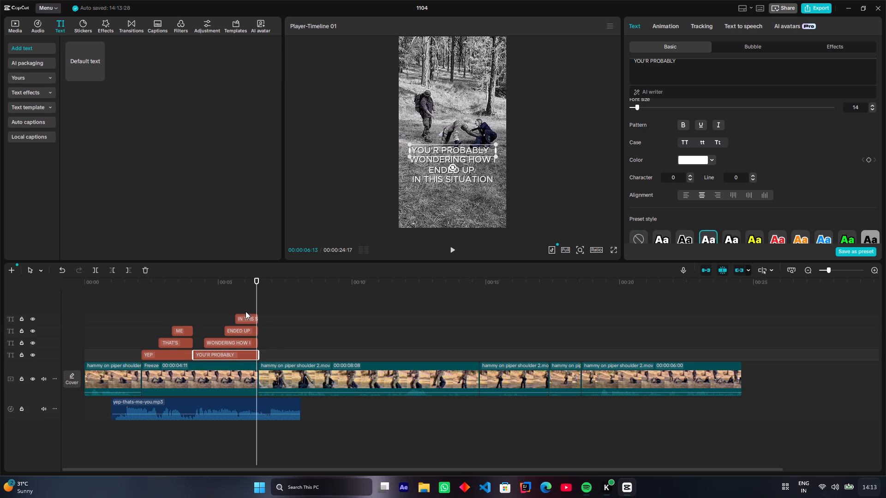
# Trim the start of the WONDERING HOW I title slightly later so it matches the voiceover.
pyautogui.click(135, 282)
pyautogui.press('space')
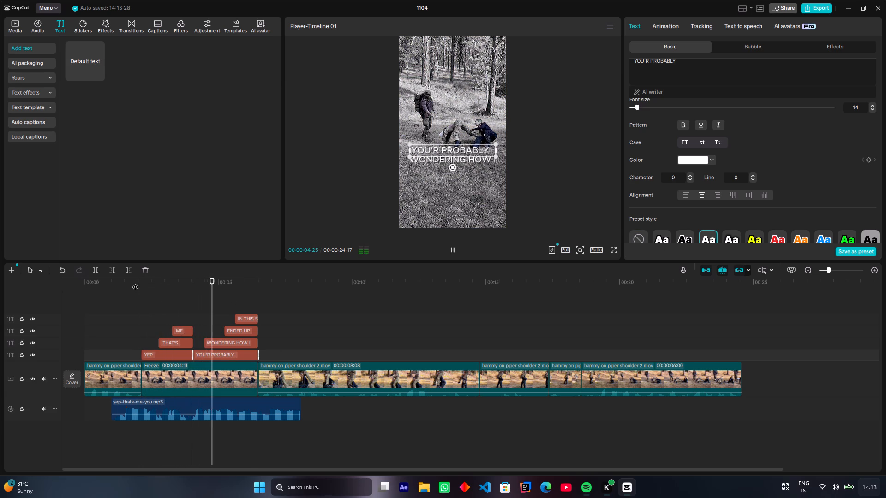
pyautogui.press('space')
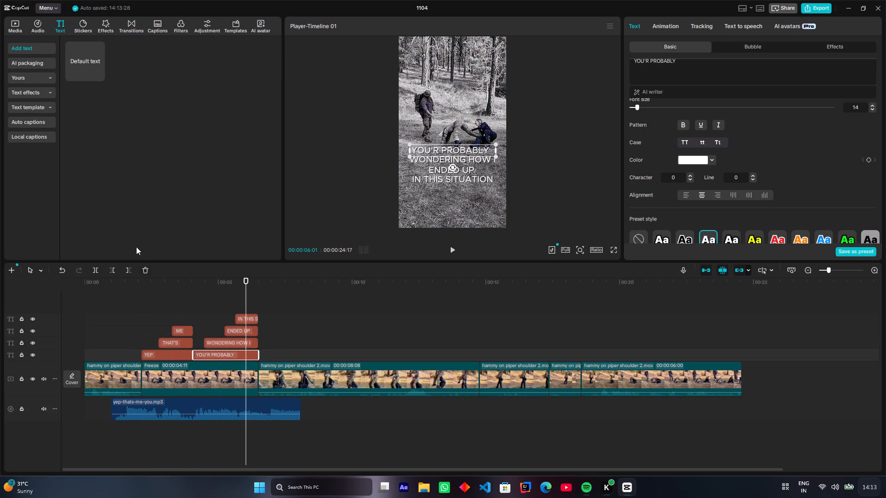
pyautogui.moveTo(245, 278); pyautogui.dragTo(206, 285)
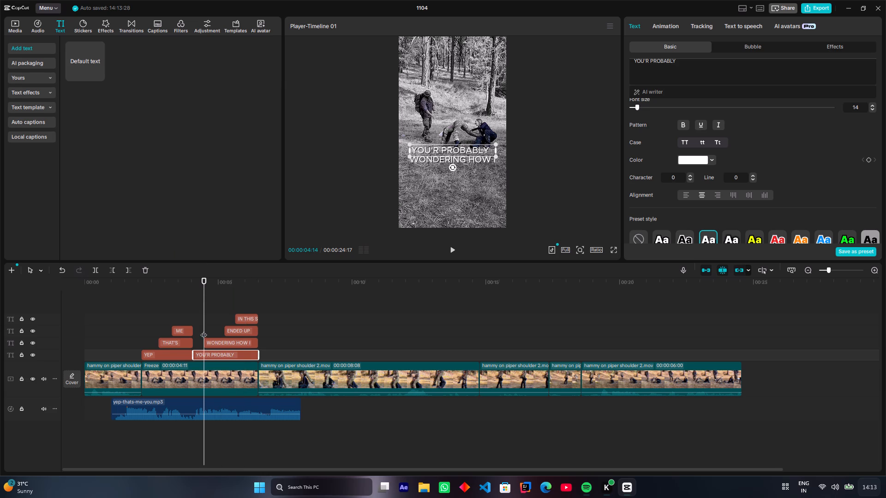
pyautogui.moveTo(207, 340); pyautogui.dragTo(212, 341)
pyautogui.hotkey('ctrl', 'z')
pyautogui.moveTo(204, 345); pyautogui.dragTo(210, 345)
pyautogui.press('space')
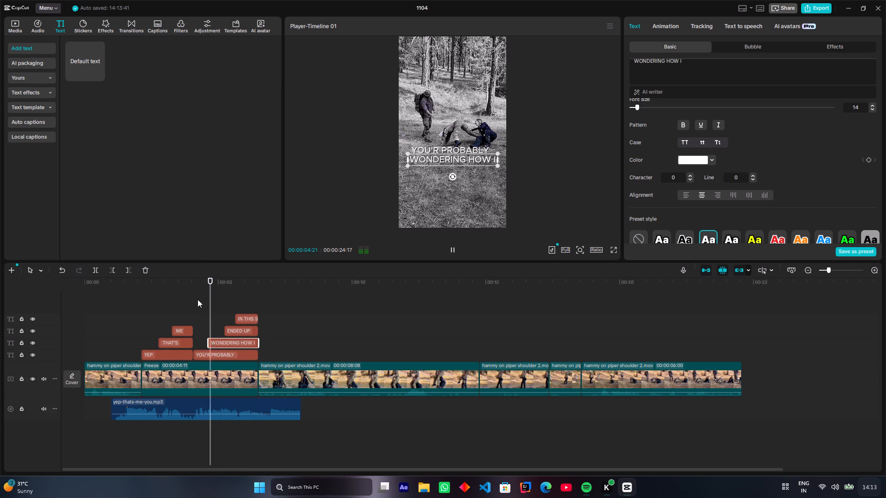
# Play back the titles and the video's opening to check their timing against the voiceover.
pyautogui.moveTo(237, 280); pyautogui.dragTo(164, 285)
pyautogui.press('space')
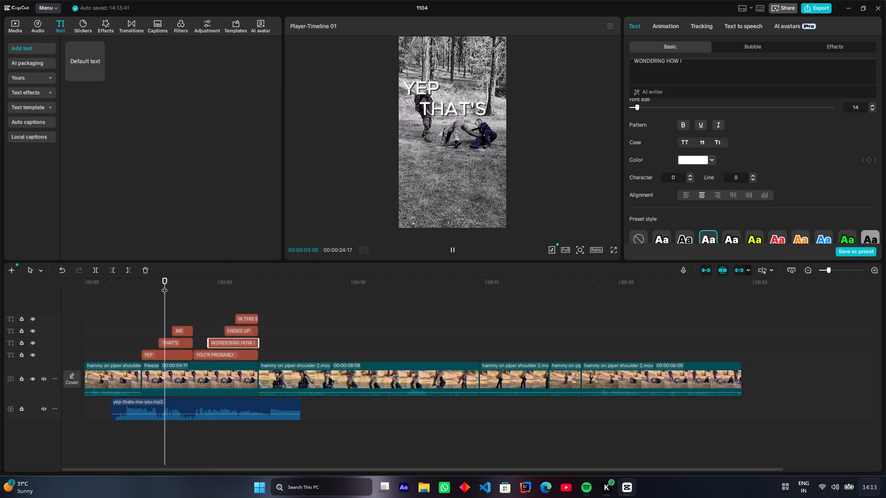
pyautogui.press('space')
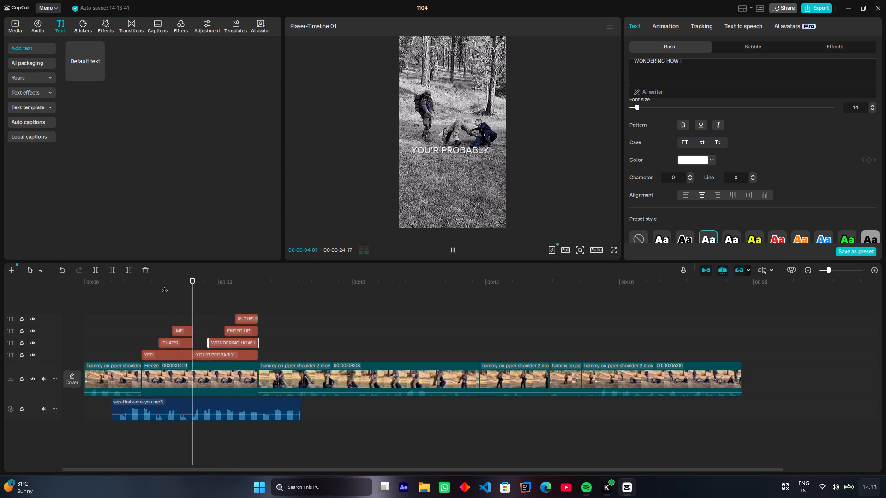
pyautogui.press('space')
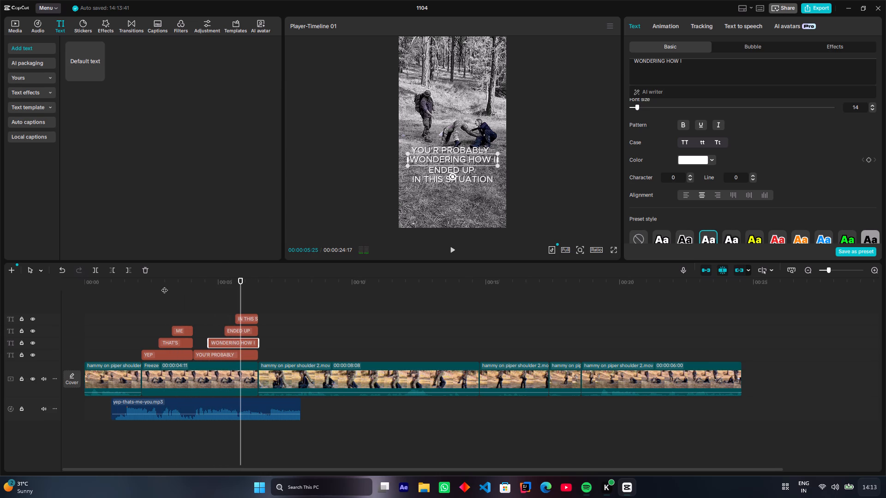
pyautogui.click(313, 331)
pyautogui.press('space')
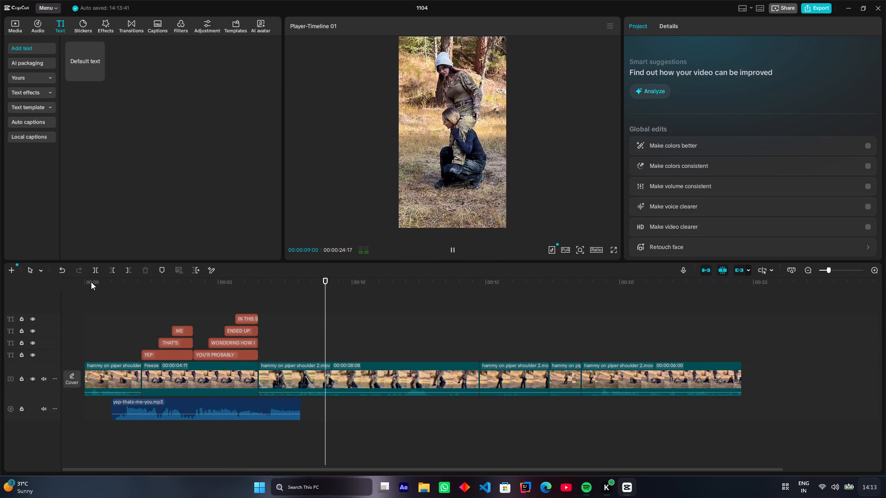
pyautogui.click(91, 285)
pyautogui.press('space')
pyautogui.press('space')
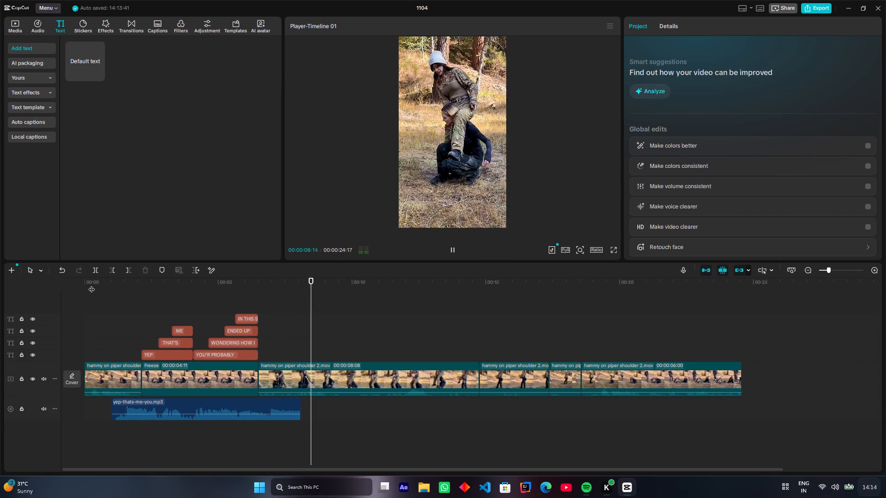
pyautogui.press('space')
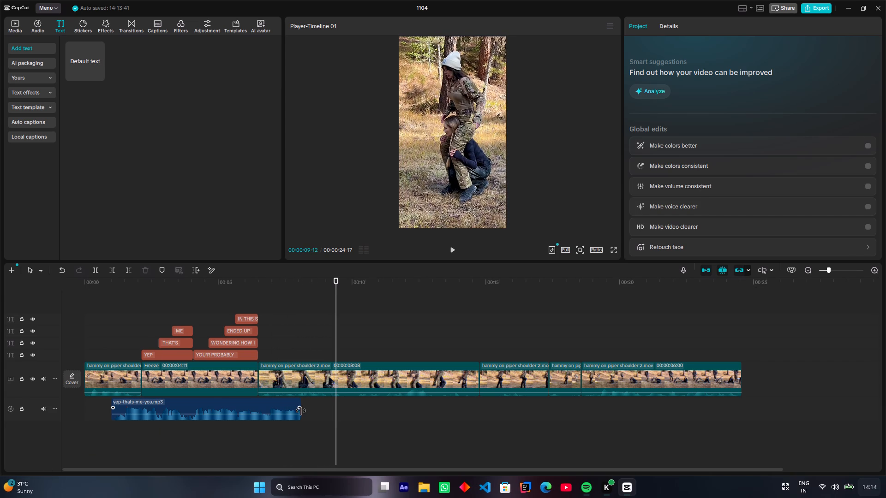
# Trim the end of the yep-thats-me-you.mp3 voiceover to just past the freeze frame, at about 00:00:06:24.
pyautogui.moveTo(301, 411); pyautogui.dragTo(261, 412)
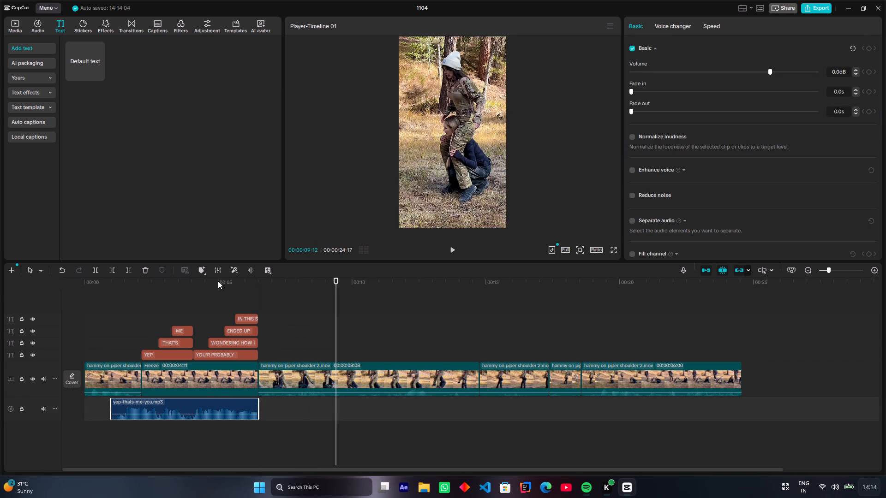
pyautogui.click(218, 282)
pyautogui.press('space')
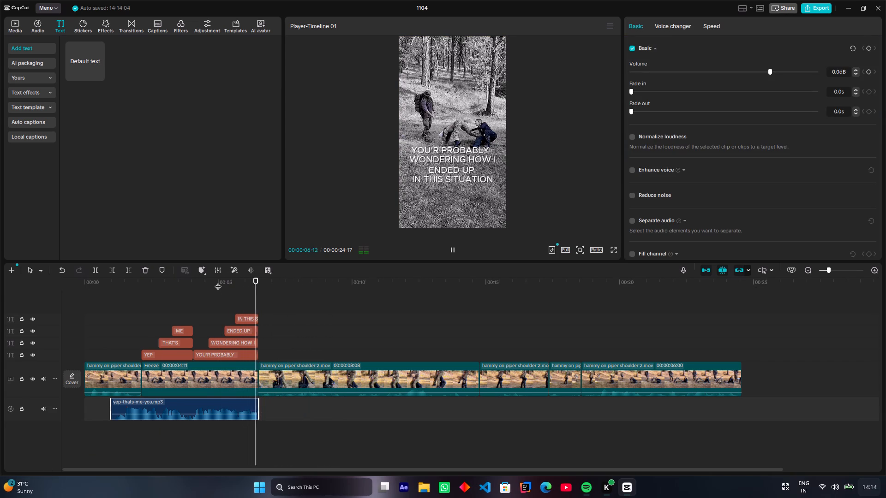
pyautogui.press('space')
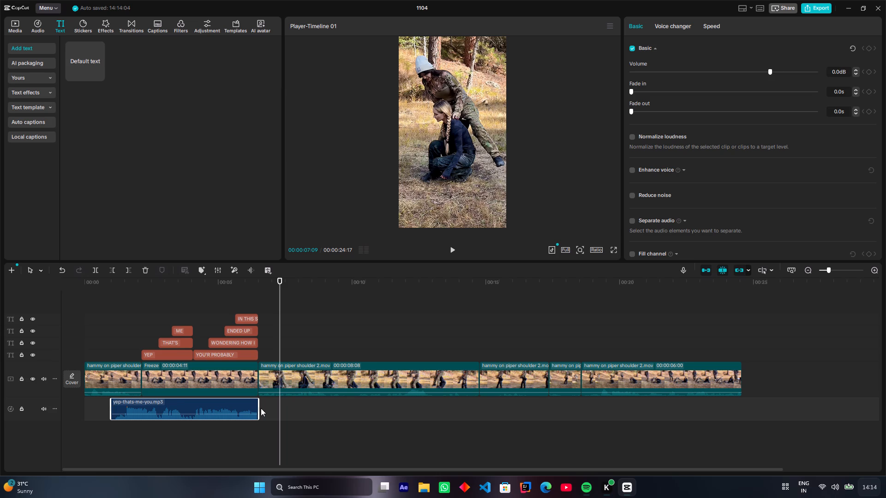
pyautogui.moveTo(258, 408); pyautogui.dragTo(263, 408)
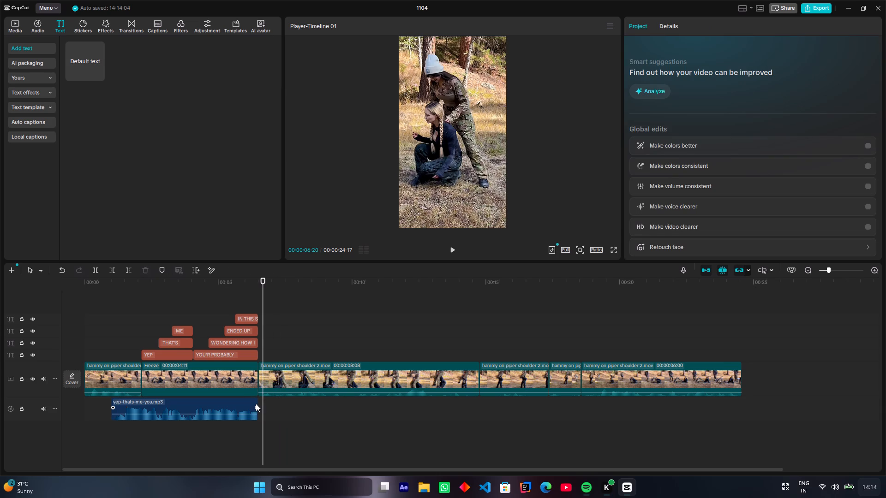
pyautogui.moveTo(258, 403); pyautogui.dragTo(266, 404)
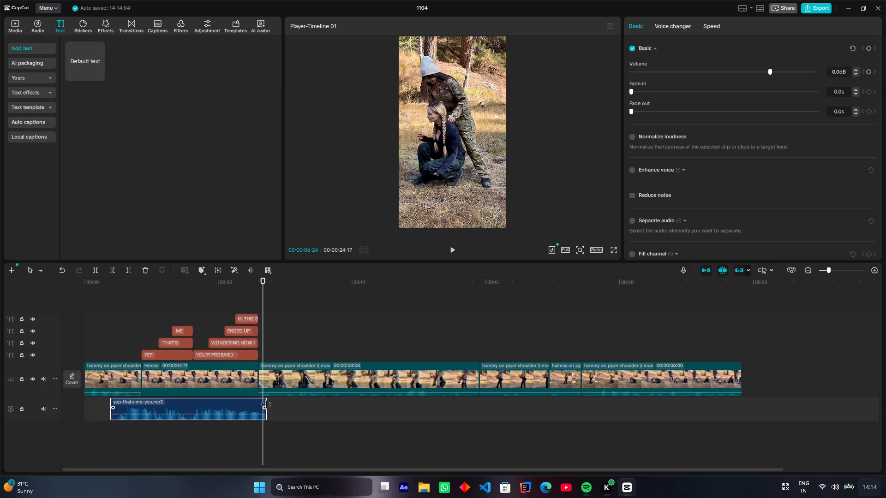
pyautogui.moveTo(266, 404); pyautogui.dragTo(266, 405)
# Play back the freeze-frame section and the clip after it to check the voiceover's trimmed ending.
pyautogui.click(212, 283)
pyautogui.press('space')
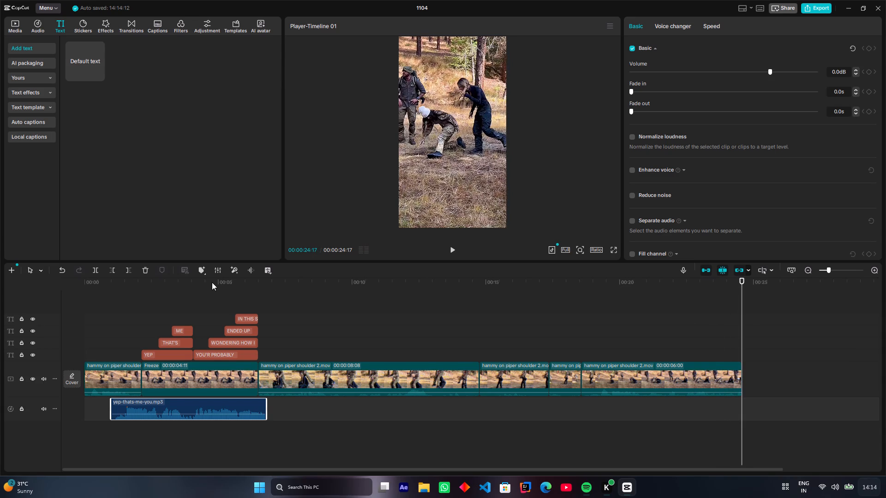
pyautogui.hscroll(-1, 212, 282)
pyautogui.click(212, 282)
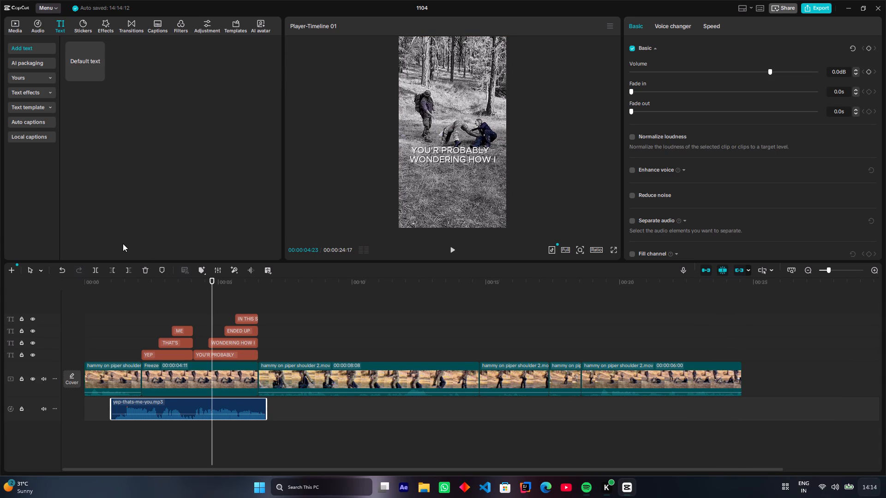
pyautogui.press('space')
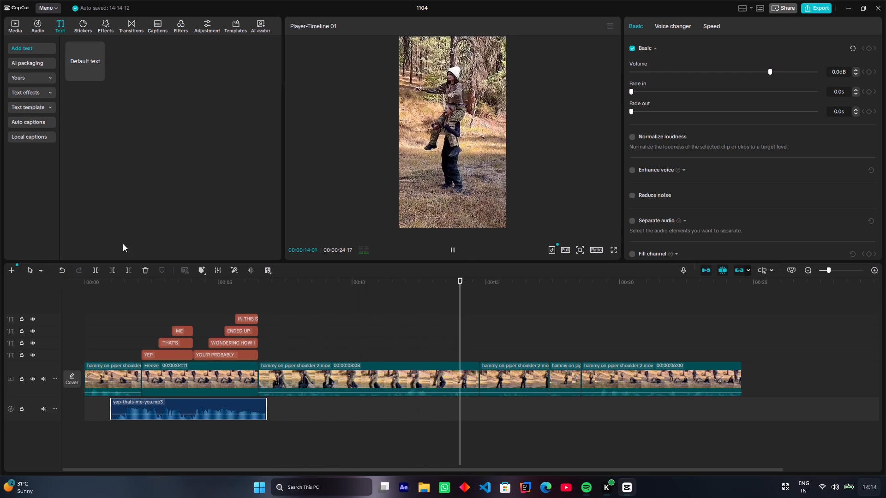
pyautogui.moveTo(517, 287); pyautogui.dragTo(124, 354)
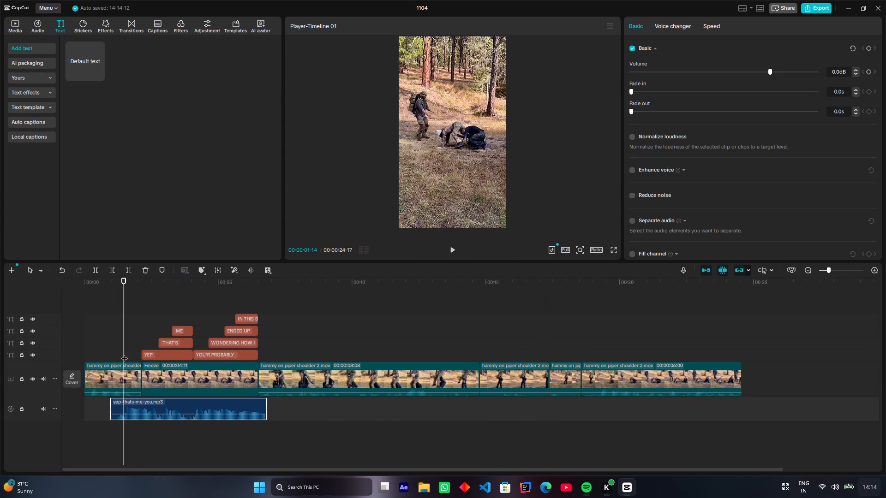
pyautogui.press('space')
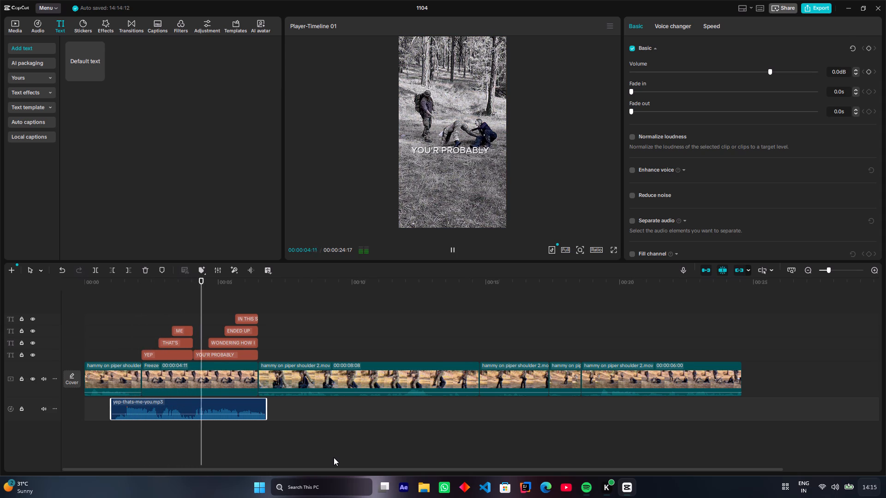
pyautogui.click(835, 486)
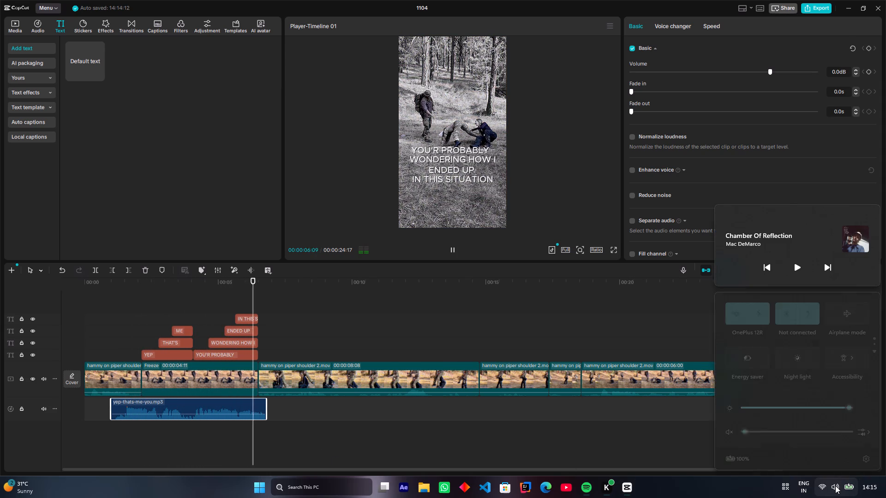
pyautogui.click(835, 486)
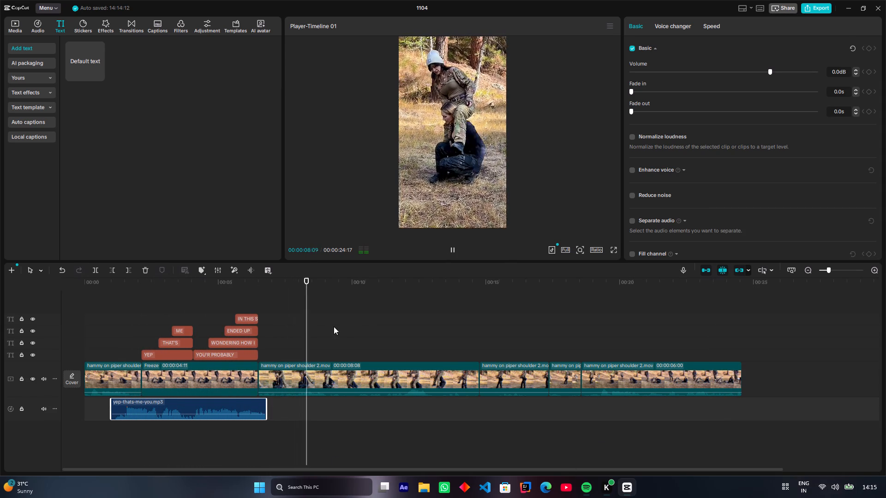
# Play the video from the start and scrub through the whole timeline to its end for a final check.
pyautogui.moveTo(320, 290); pyautogui.dragTo(86, 330)
pyautogui.press('space')
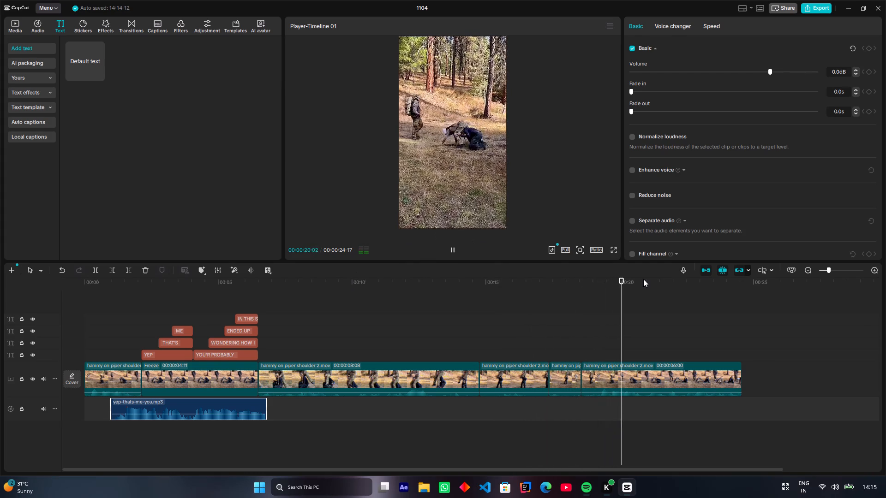
pyautogui.moveTo(654, 280); pyautogui.dragTo(646, 281)
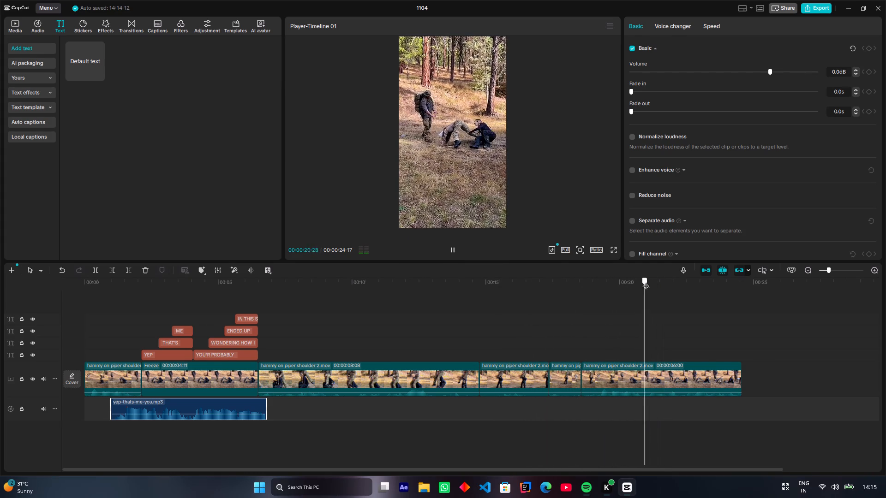
pyautogui.moveTo(646, 281); pyautogui.dragTo(696, 301)
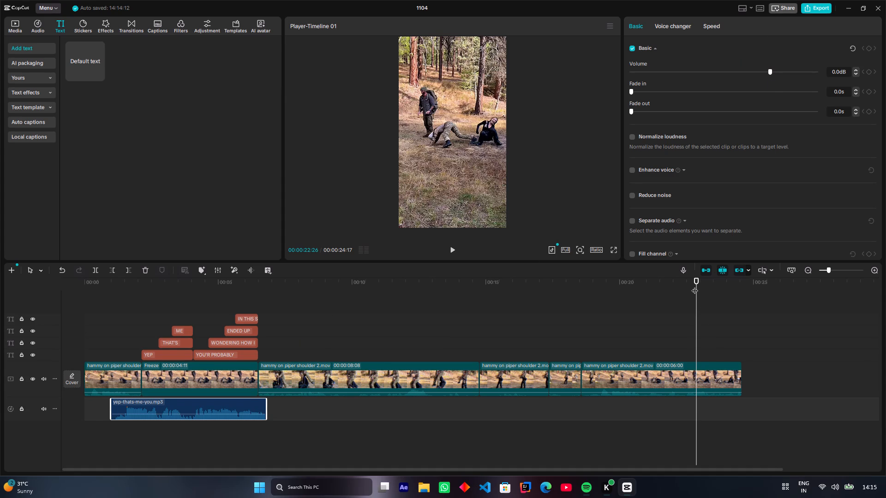
pyautogui.moveTo(694, 286); pyautogui.dragTo(112, 338)
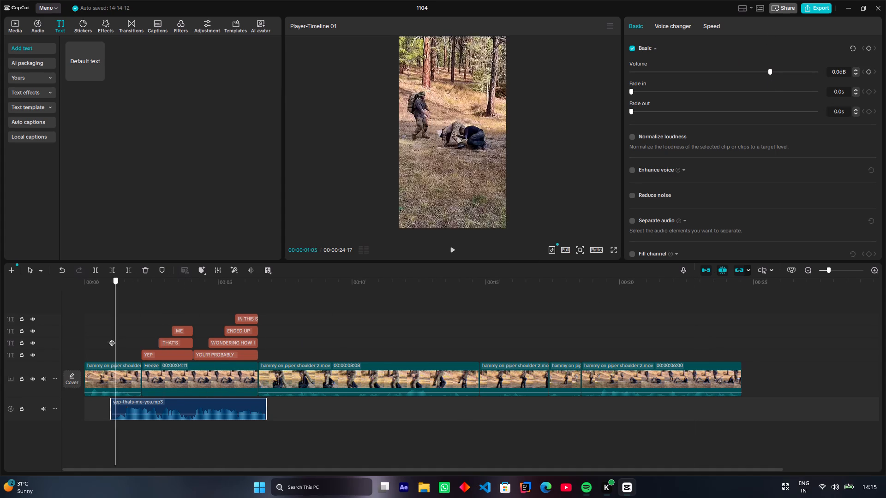
pyautogui.moveTo(112, 338); pyautogui.dragTo(221, 338)
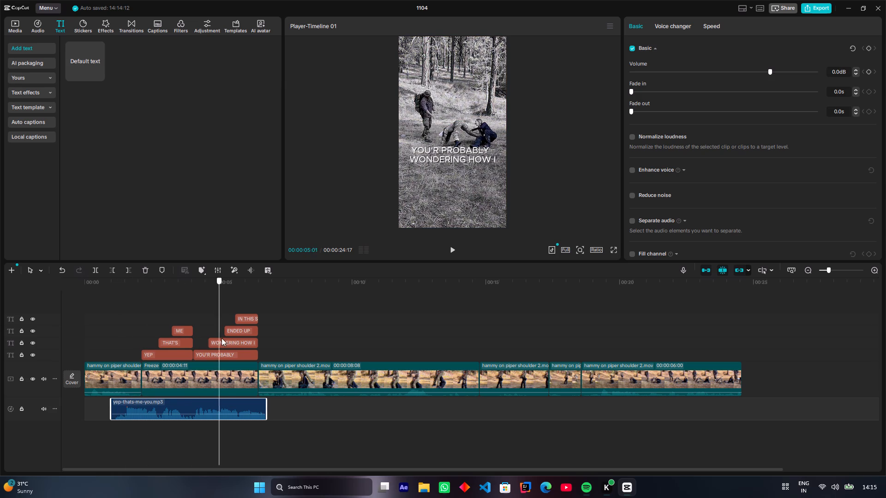
pyautogui.moveTo(221, 338); pyautogui.dragTo(137, 346)
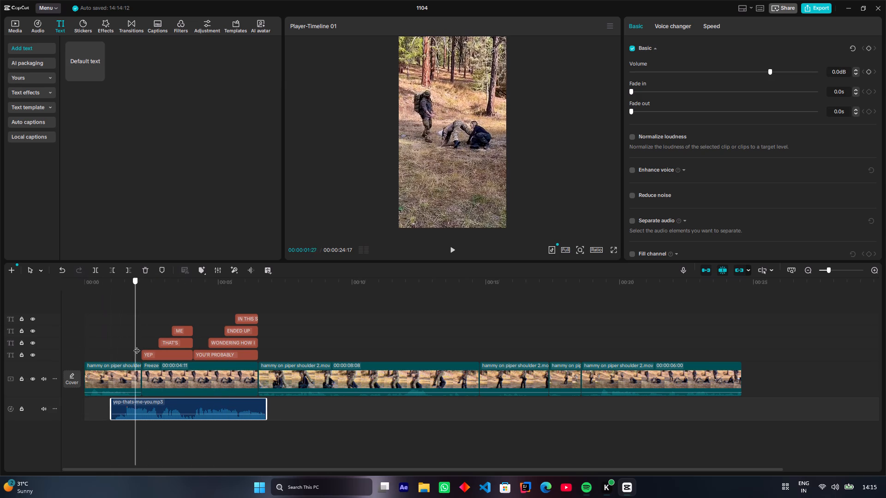
pyautogui.moveTo(137, 346); pyautogui.dragTo(218, 356)
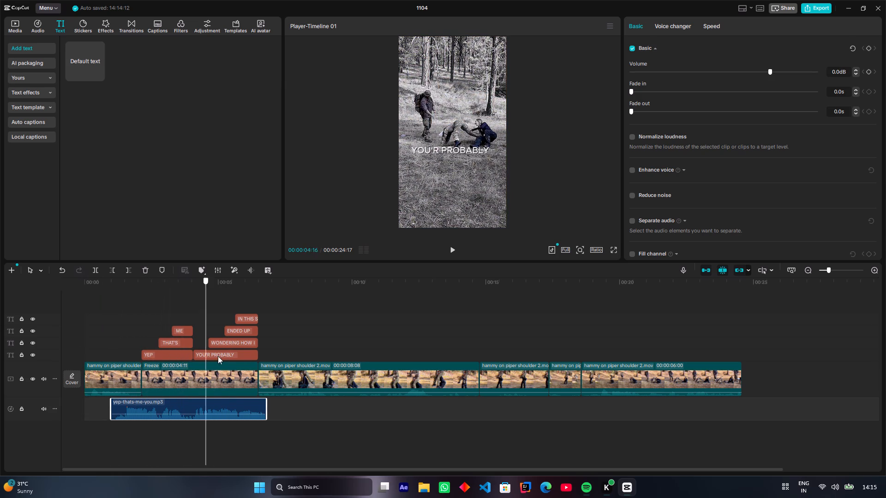
pyautogui.moveTo(218, 356); pyautogui.dragTo(0, 361)
pyautogui.press('space')
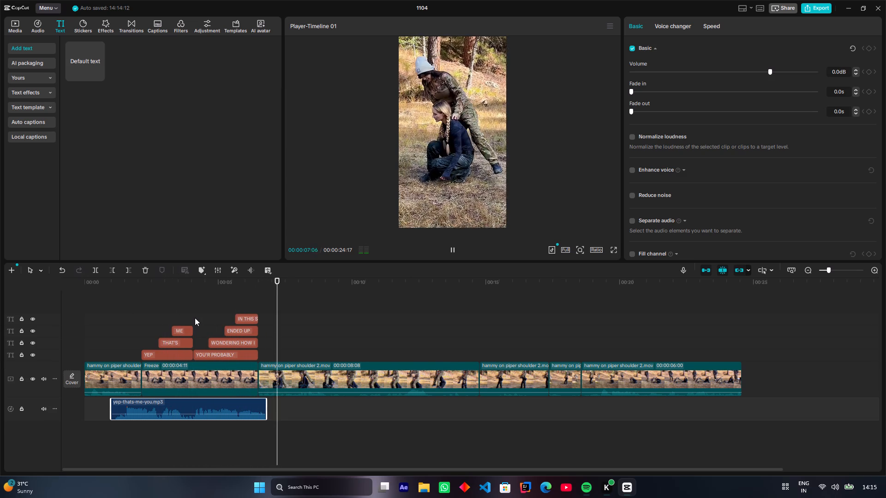
pyautogui.moveTo(316, 281); pyautogui.dragTo(397, 286)
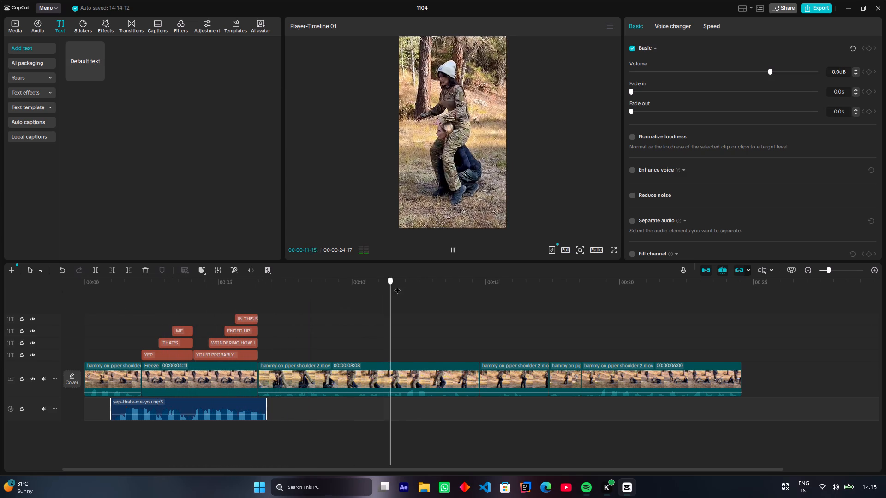
pyautogui.moveTo(397, 286); pyautogui.dragTo(569, 294)
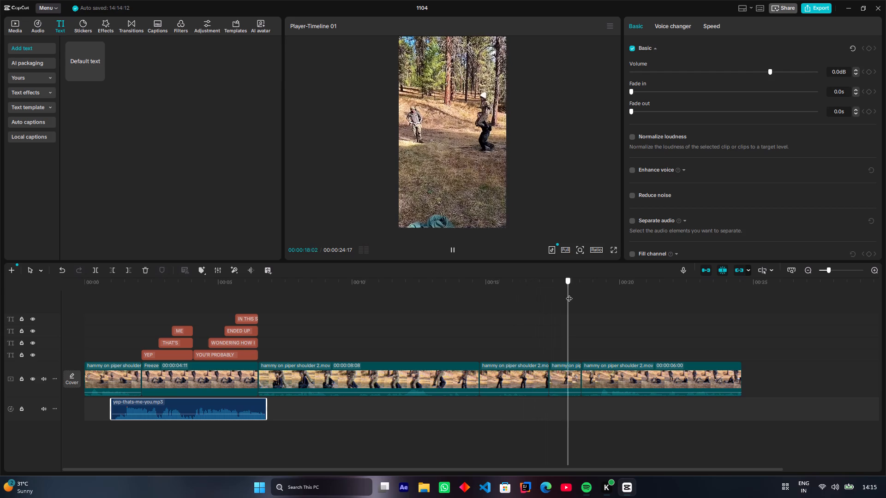
pyautogui.moveTo(569, 294); pyautogui.dragTo(695, 294)
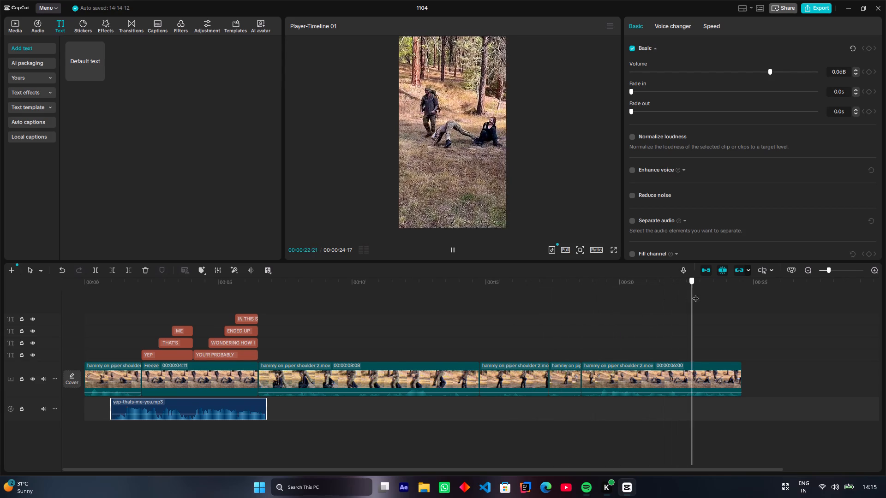
pyautogui.moveTo(695, 294); pyautogui.dragTo(750, 294)
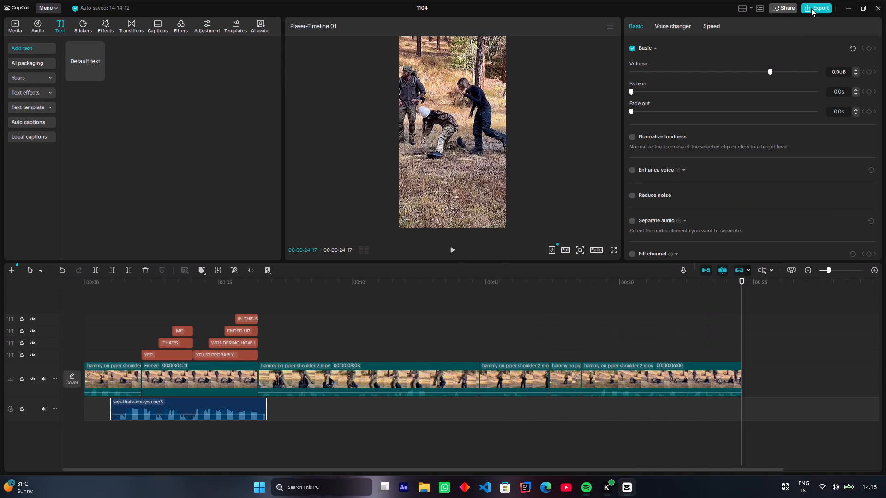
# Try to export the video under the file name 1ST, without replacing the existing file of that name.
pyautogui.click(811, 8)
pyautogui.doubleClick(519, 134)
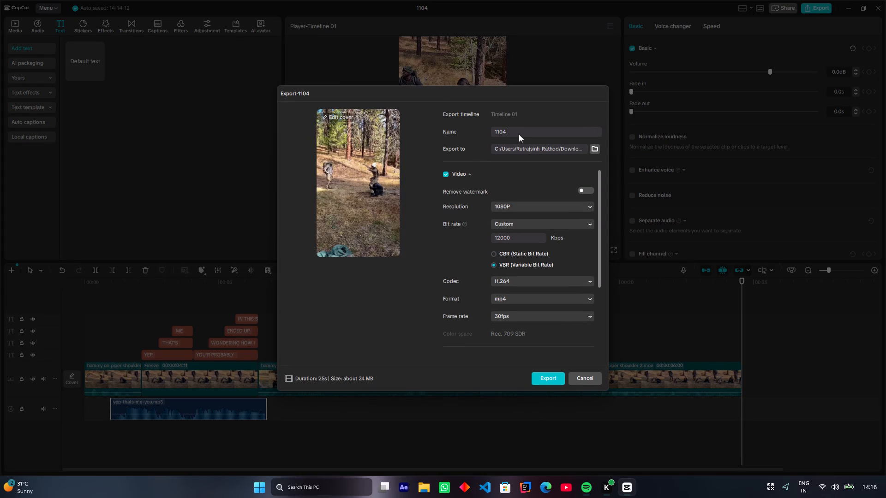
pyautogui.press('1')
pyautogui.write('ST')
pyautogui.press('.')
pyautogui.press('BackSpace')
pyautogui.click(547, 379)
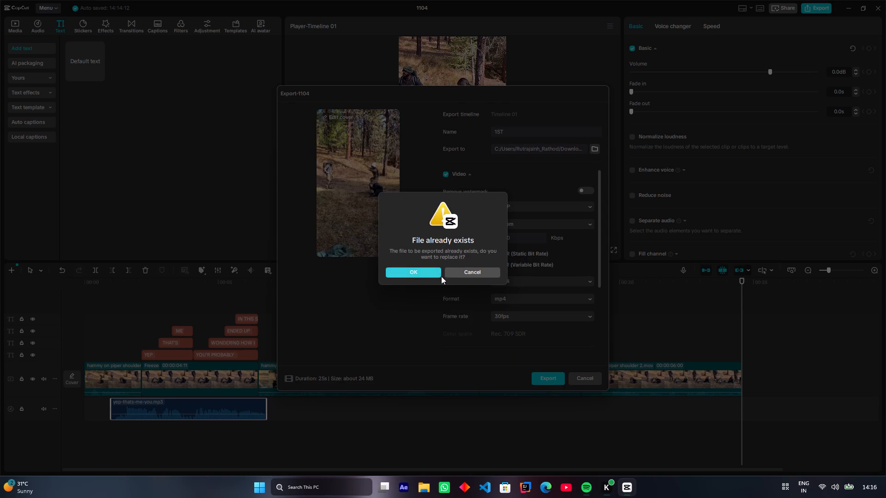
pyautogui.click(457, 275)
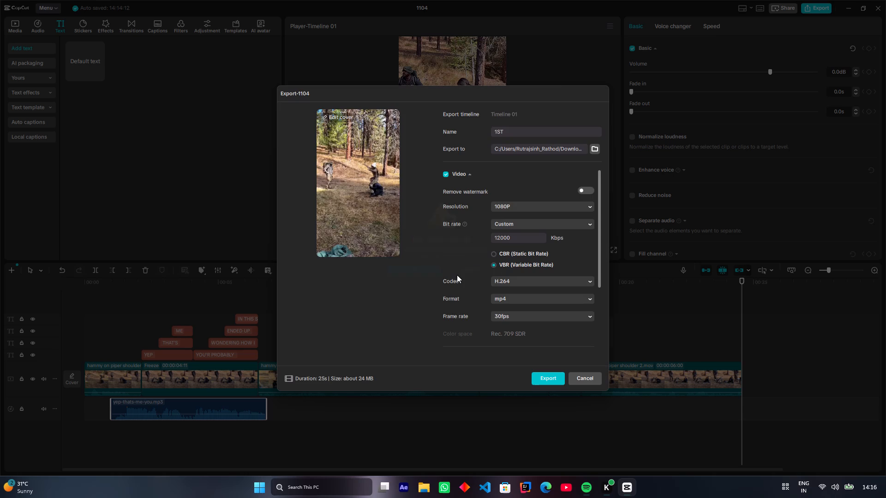
# Rename the export as 1at.1, export the video with the current settings, and dismiss the sharing options.
pyautogui.doubleClick(513, 130)
pyautogui.press('1')
pyautogui.write('at.1')
pyautogui.press('Return')
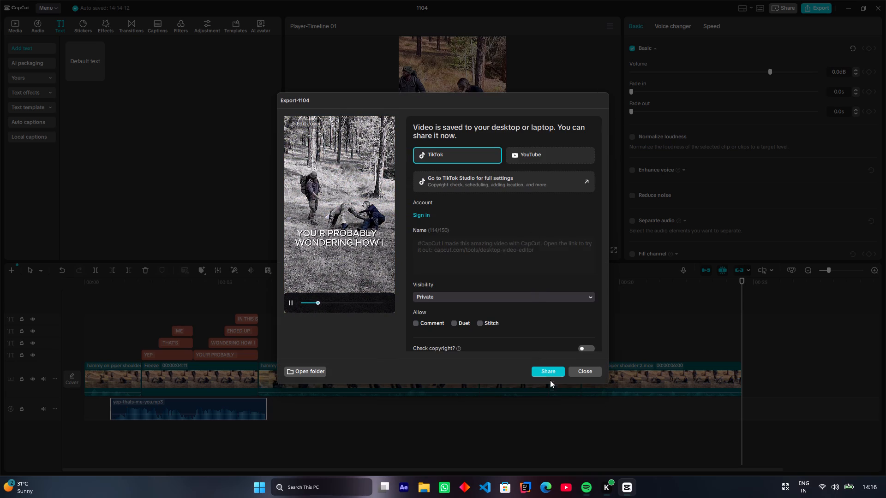
pyautogui.click(581, 370)
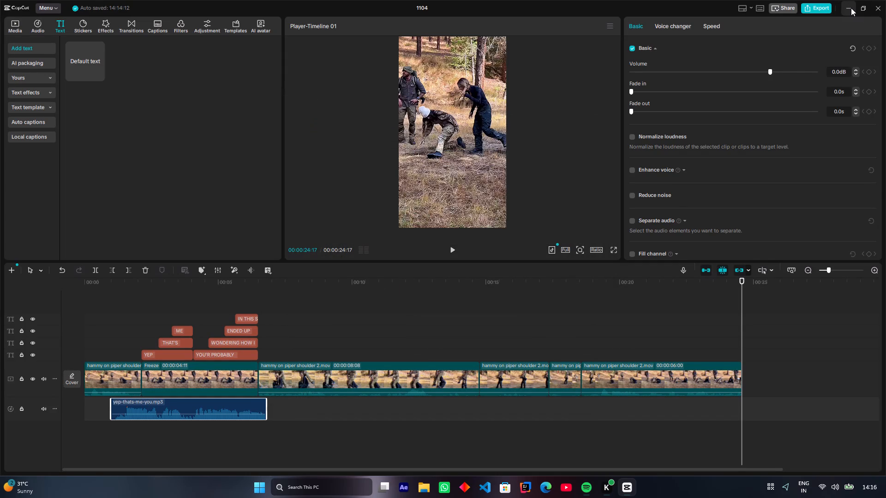